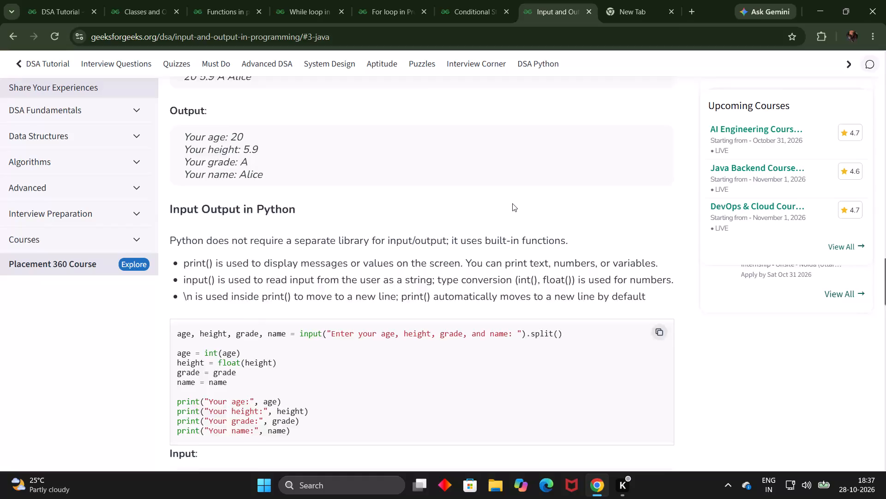
# Search the web for figma in the empty browser tab and open the official Figma website from the results.
pyautogui.scroll(3, 512, 203)
pyautogui.click(642, 18)
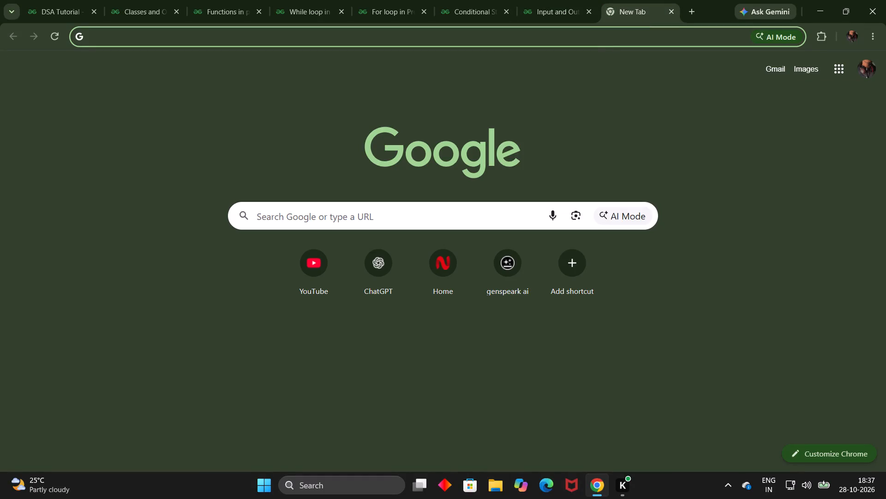
pyautogui.click(609, 40)
pyautogui.write('gi')
pyautogui.press('BackSpace')
pyautogui.press('BackSpace')
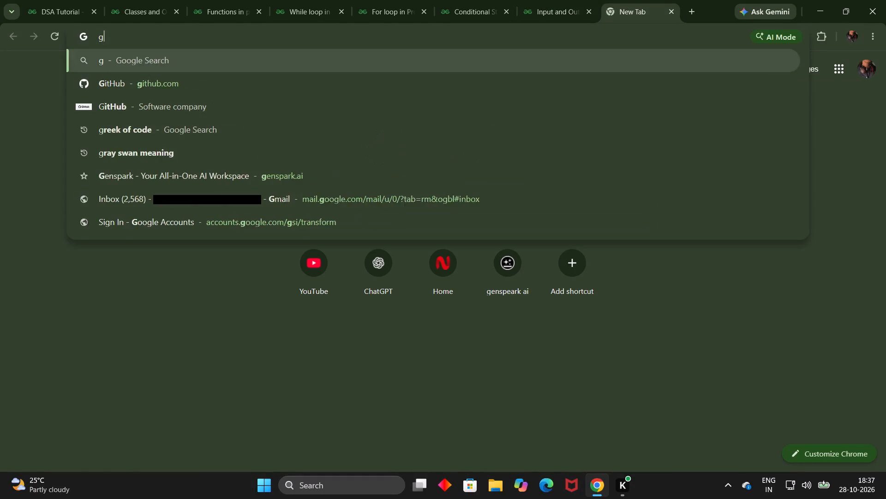
pyautogui.press('BackSpace')
pyautogui.write('fu')
pyautogui.press('BackSpace')
pyautogui.write('igma')
pyautogui.press('space')
pyautogui.press('Return')
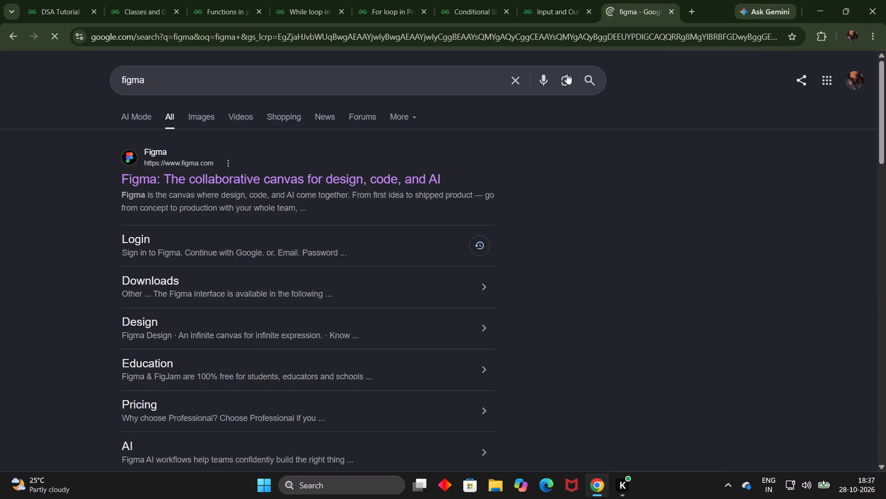
pyautogui.click(397, 175)
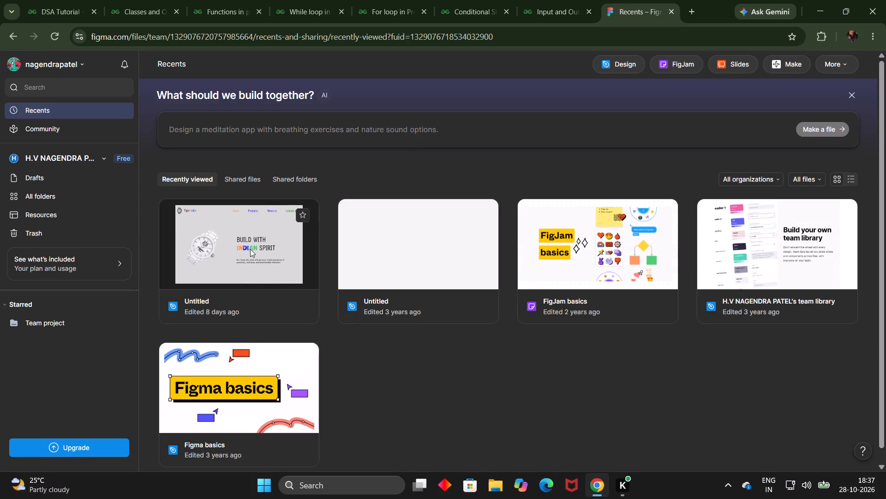
# Look over the recently viewed files and show the account options for the signed-in profile.
pyautogui.scroll(-4, 418, 377)
pyautogui.scroll(4, 418, 377)
pyautogui.click(73, 67)
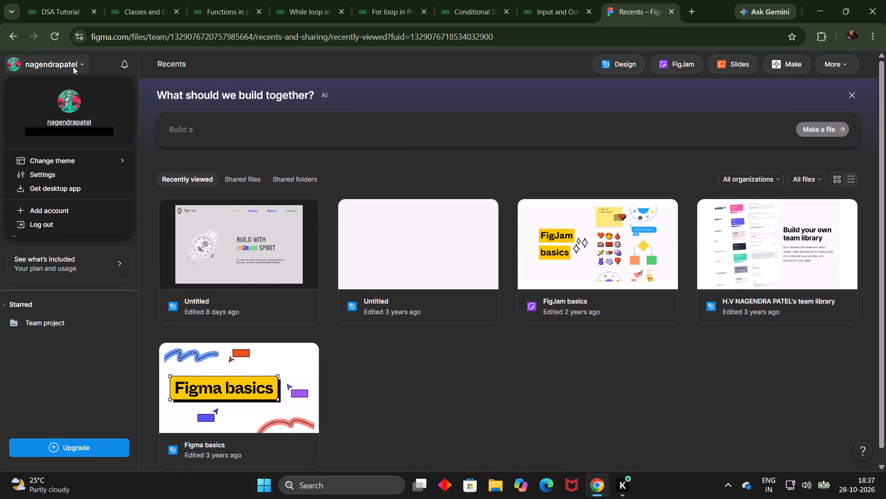
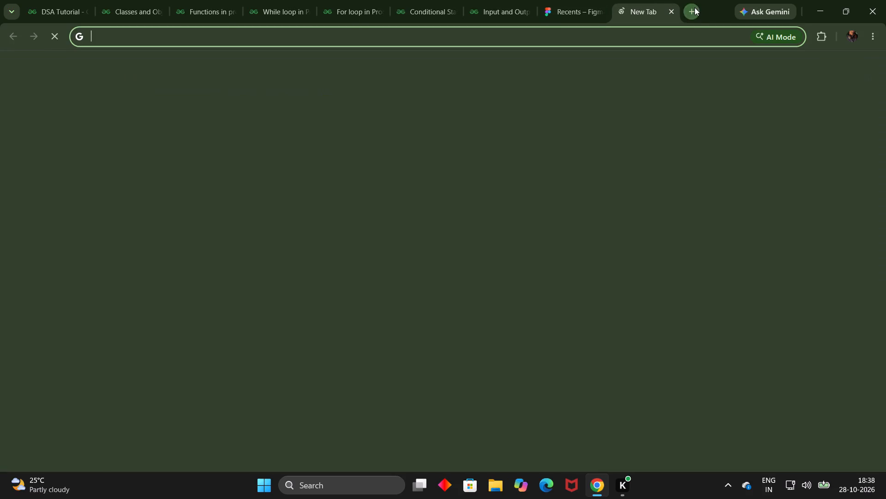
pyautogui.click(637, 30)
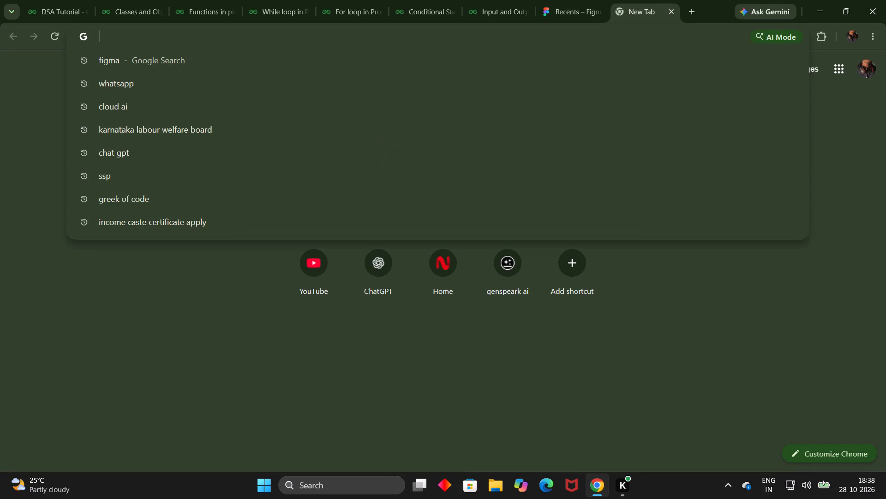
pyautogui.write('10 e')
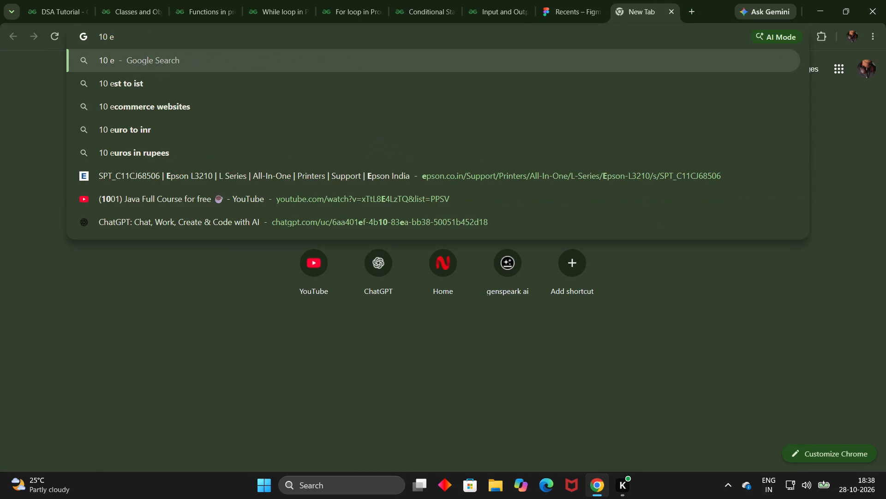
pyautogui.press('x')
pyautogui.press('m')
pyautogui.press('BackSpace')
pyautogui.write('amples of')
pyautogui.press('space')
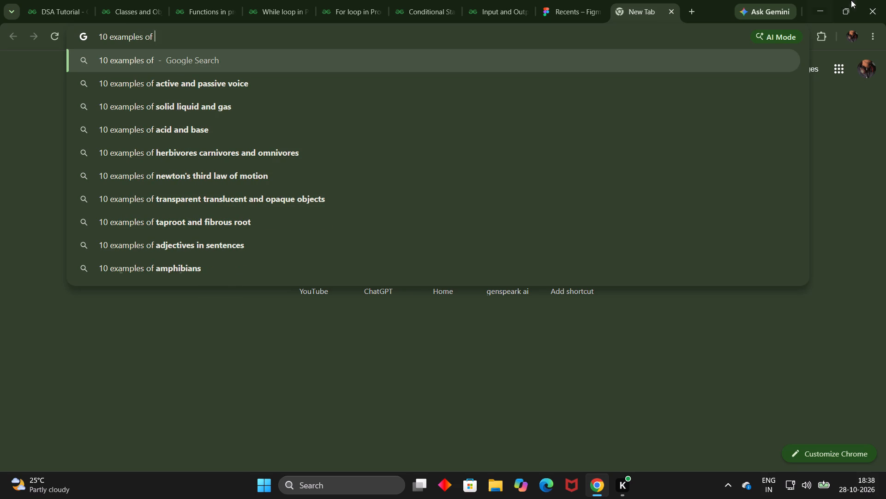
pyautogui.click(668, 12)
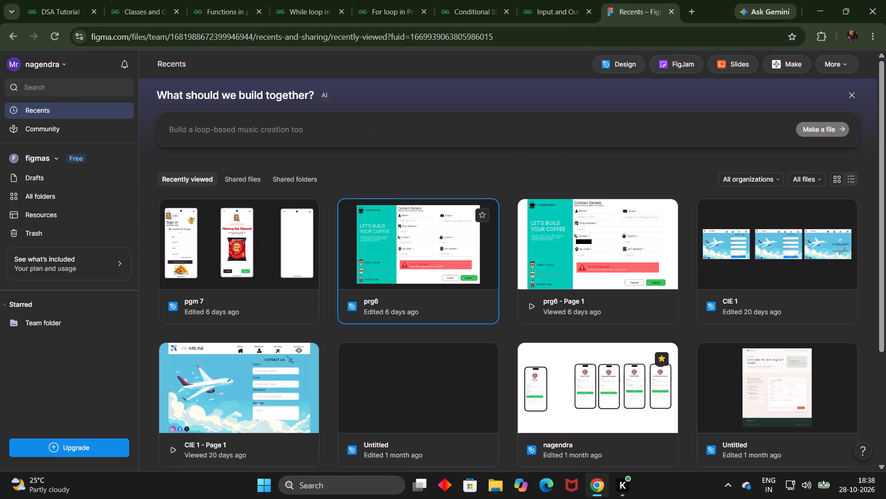
# Open the prg6 design file and capture a screen snip of the whole coffee Contact Details frame.
pyautogui.doubleClick(420, 260)
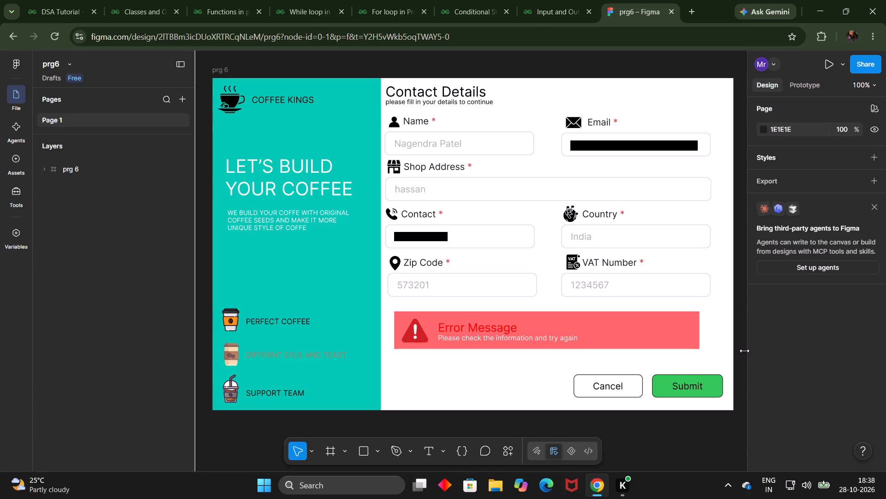
pyautogui.press('Delete')
pyautogui.press('Print')
pyautogui.moveTo(212, 77); pyautogui.dragTo(684, 406)
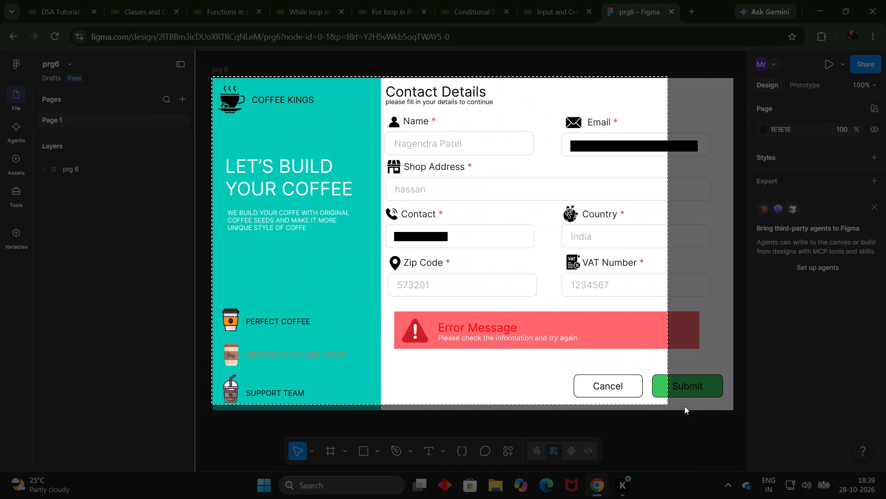
pyautogui.moveTo(684, 406); pyautogui.dragTo(732, 409)
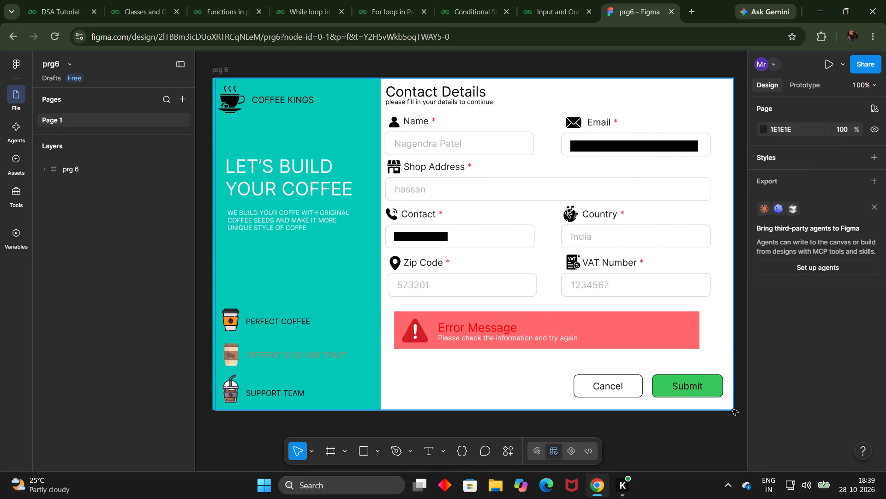
pyautogui.click(785, 414)
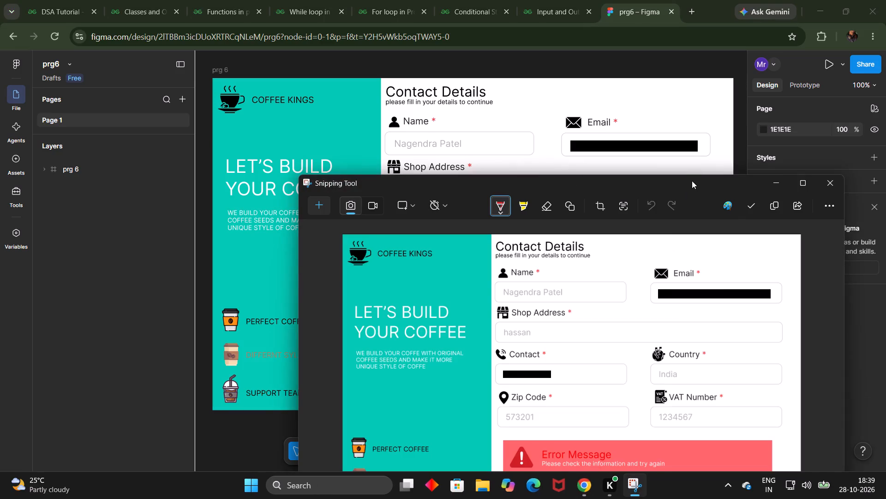
pyautogui.moveTo(691, 182); pyautogui.dragTo(590, 74)
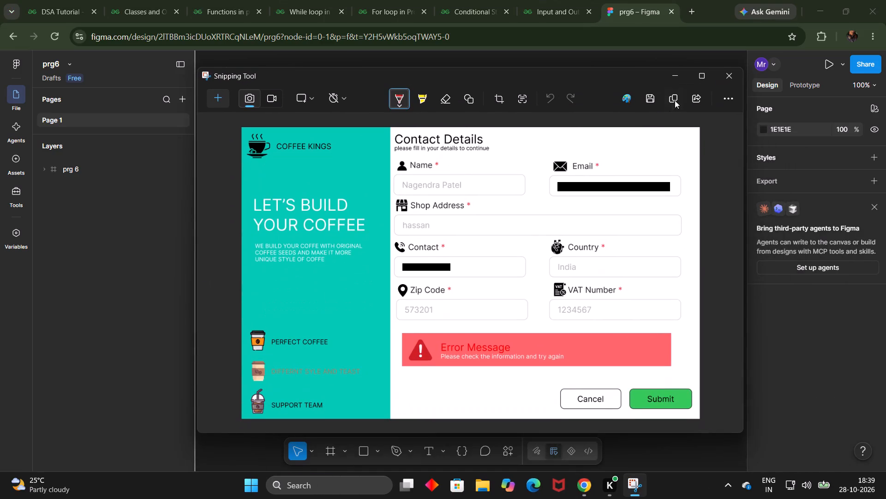
# Save the snip as a JPG named exp6 in the Screenshots folder and close Snipping Tool.
pyautogui.click(655, 98)
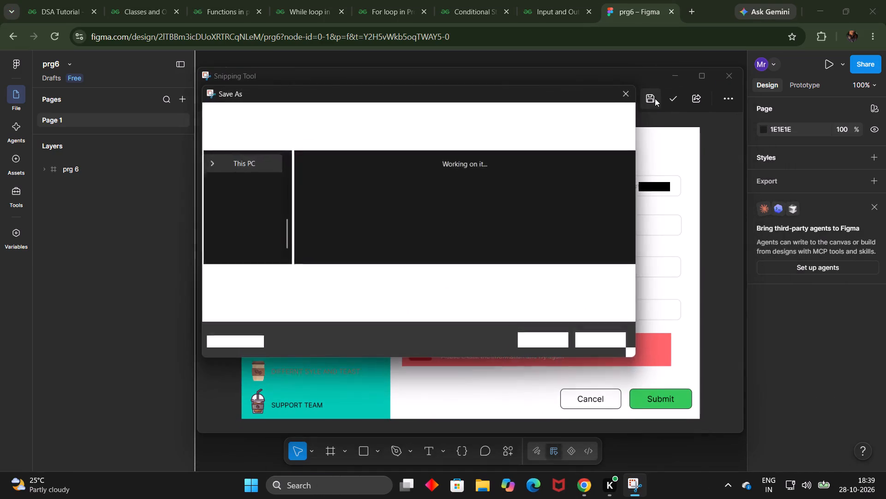
pyautogui.click(342, 288)
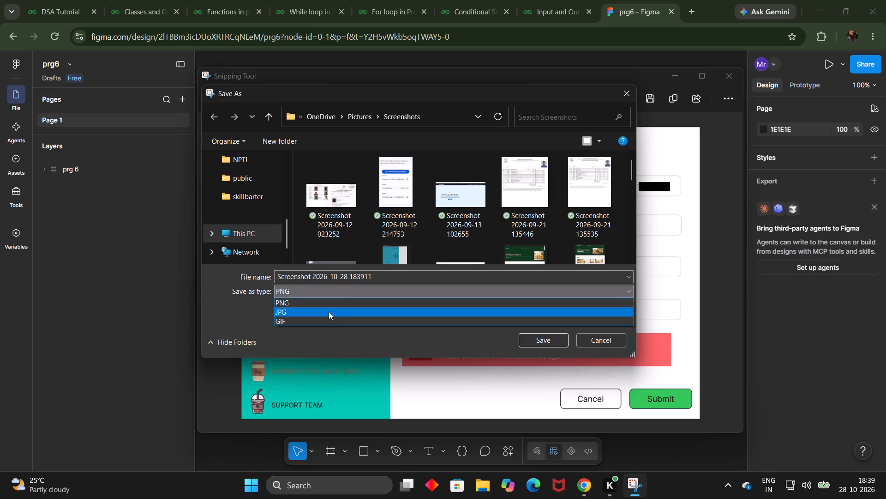
pyautogui.click(329, 311)
pyautogui.click(382, 277)
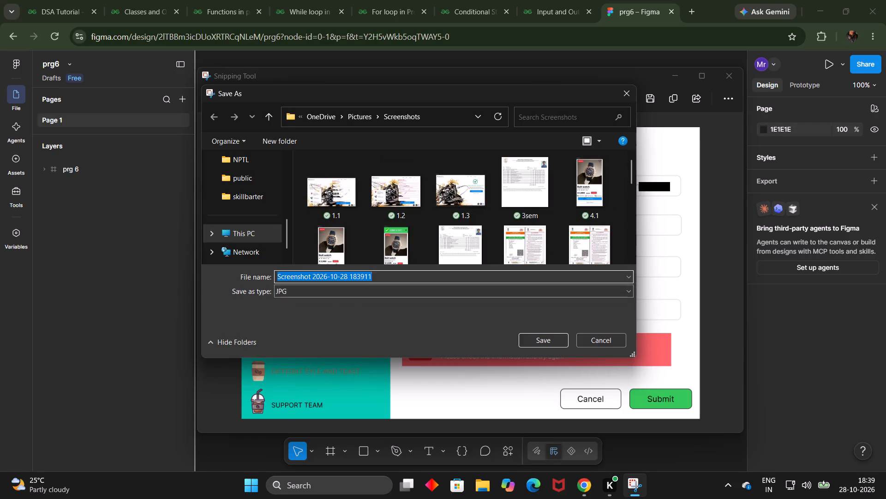
pyautogui.press('BackSpace')
pyautogui.write('ex')
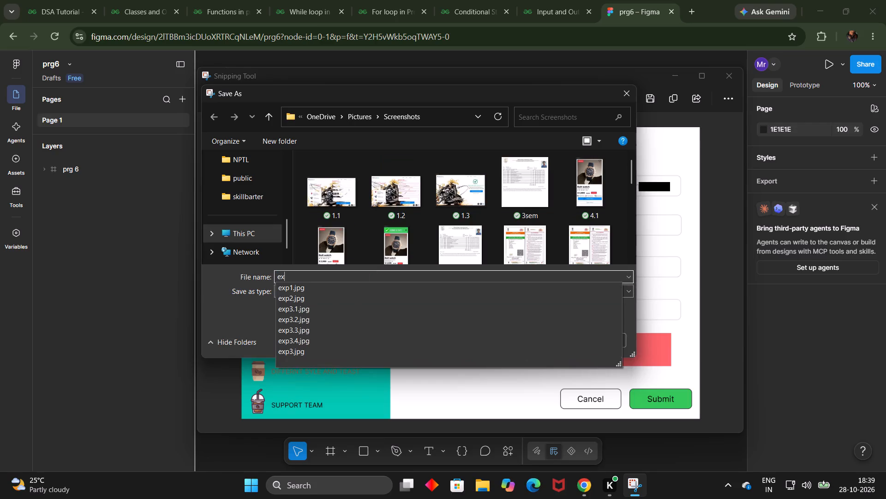
pyautogui.press('p')
pyautogui.press('5')
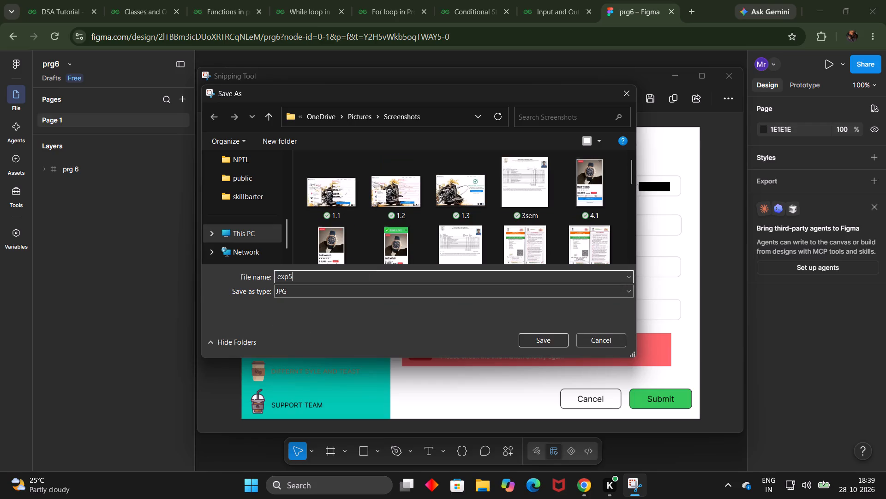
pyautogui.press('BackSpace')
pyautogui.press('6')
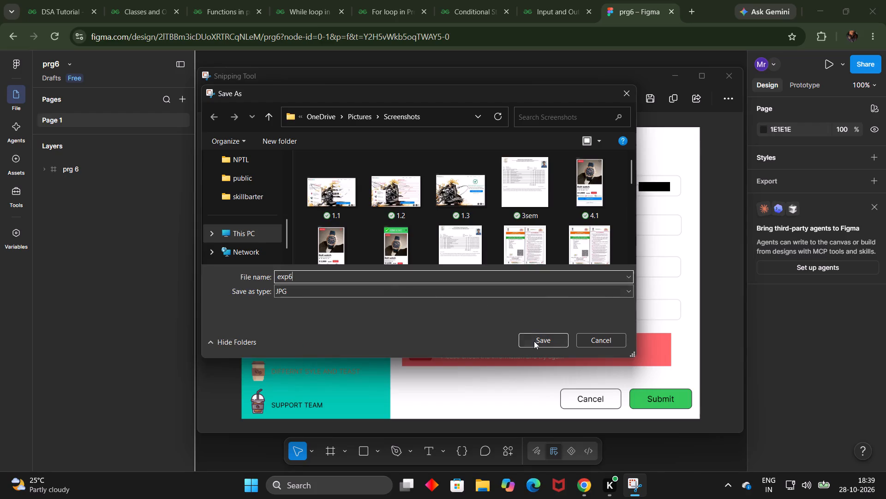
pyautogui.click(534, 341)
pyautogui.click(729, 75)
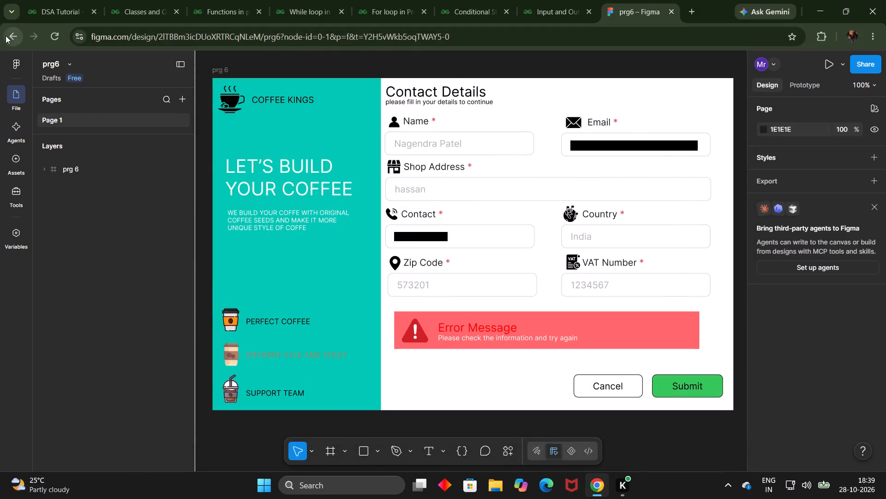
# Return to the recent files and open the pgm 7 design file.
pyautogui.click(6, 36)
pyautogui.click(144, 173)
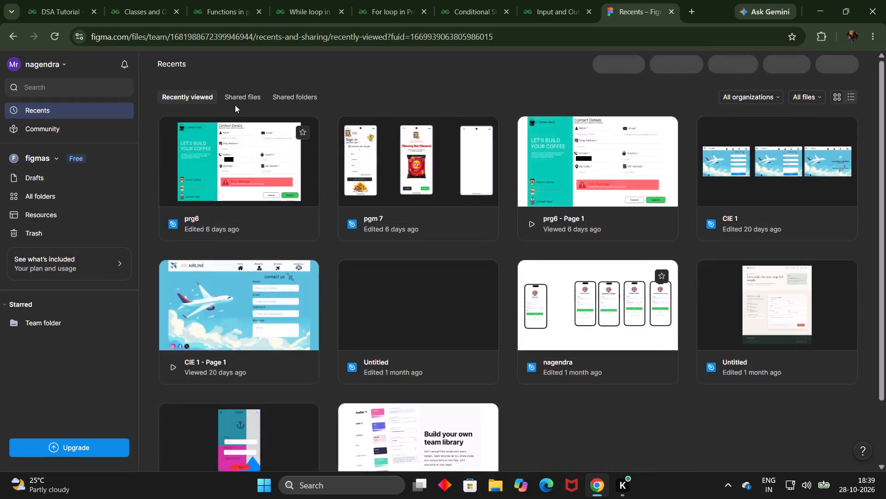
pyautogui.click(419, 261)
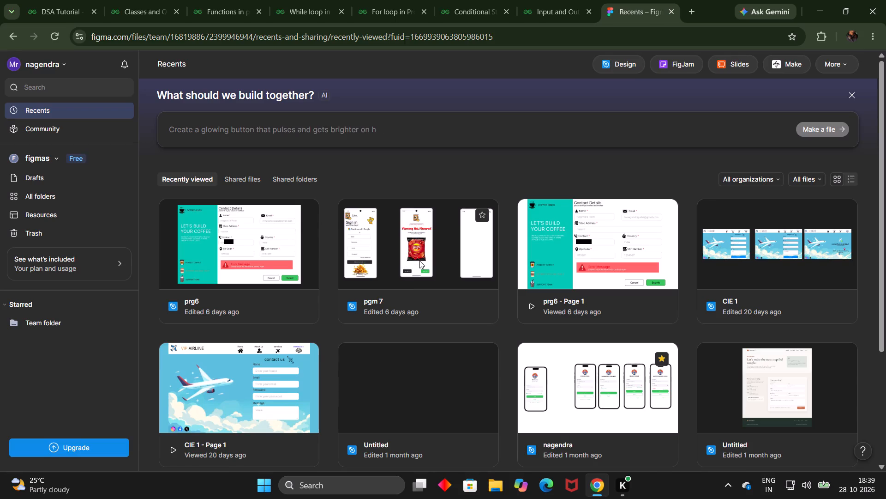
pyautogui.scroll(-1, 583, 174)
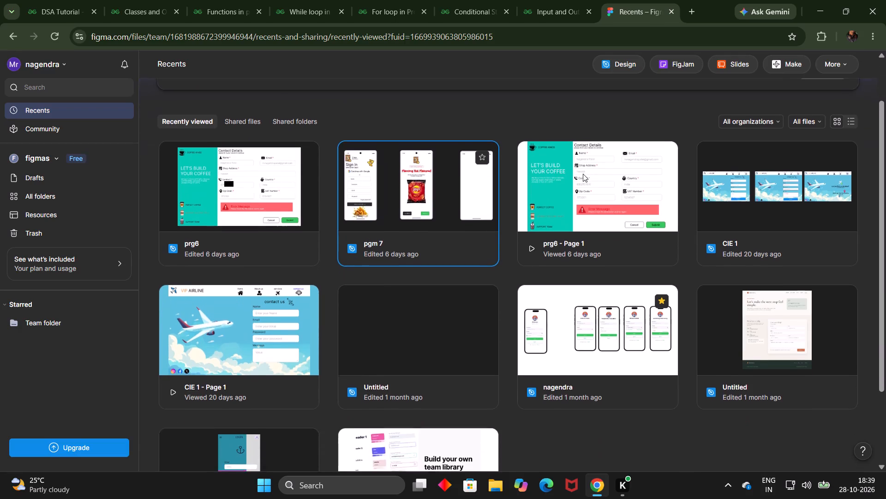
pyautogui.scroll(-1, 583, 174)
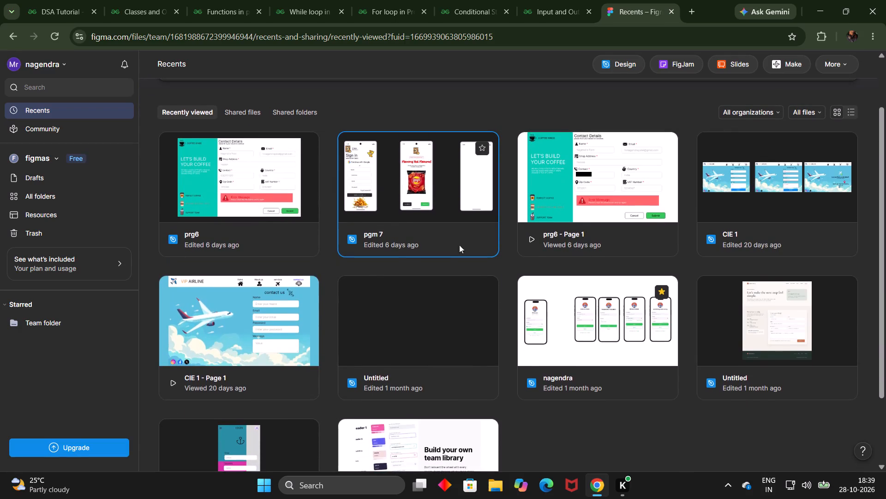
pyautogui.doubleClick(431, 173)
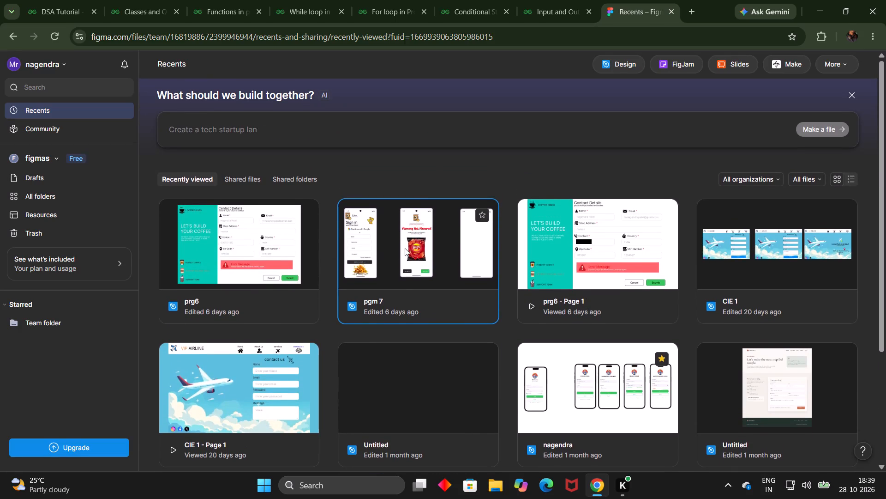
pyautogui.doubleClick(405, 248)
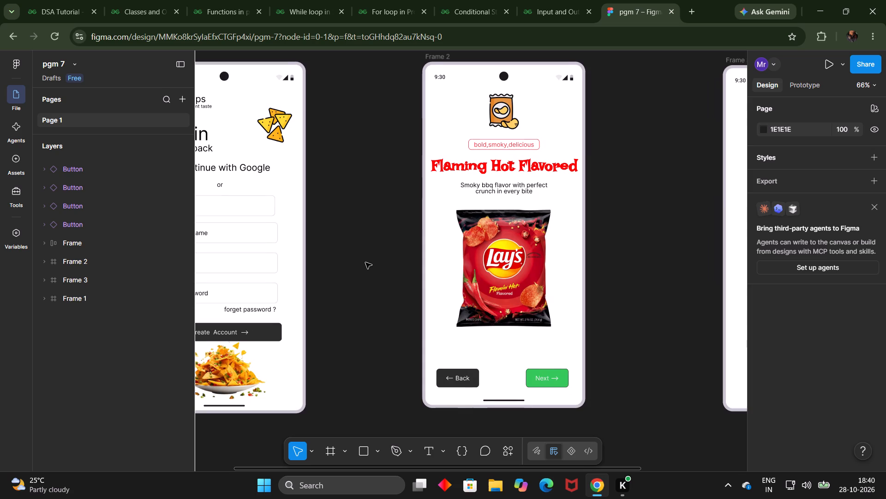
# Look over the chips app screens in Frame 1, Frame 2 and Frame 3.
pyautogui.hscroll(3, 365, 262)
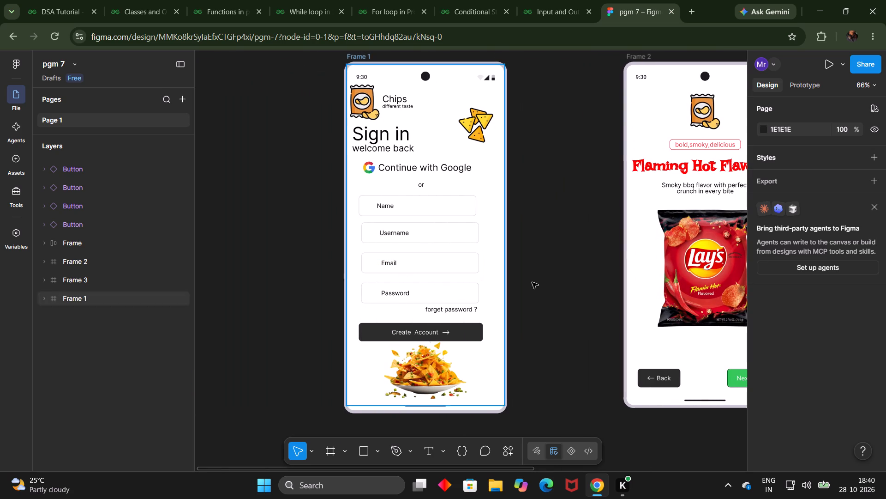
pyautogui.click(545, 280)
pyautogui.hscroll(-1, 545, 280)
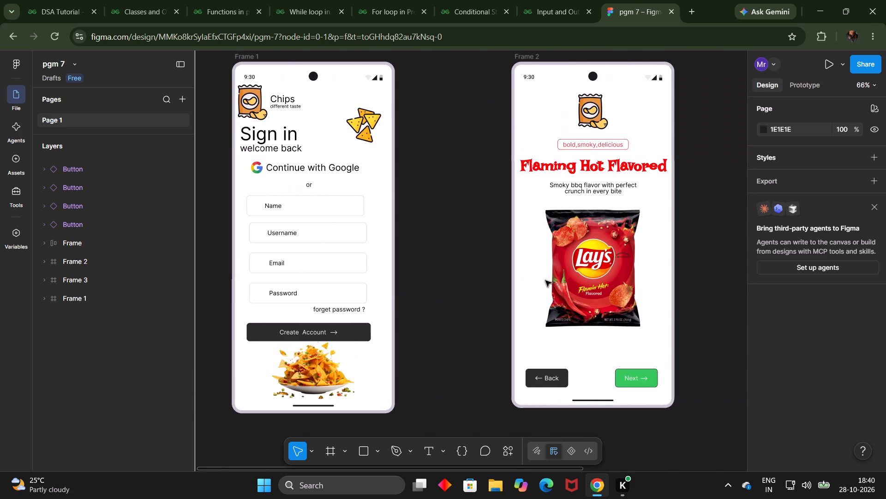
pyautogui.hscroll(-1, 545, 280)
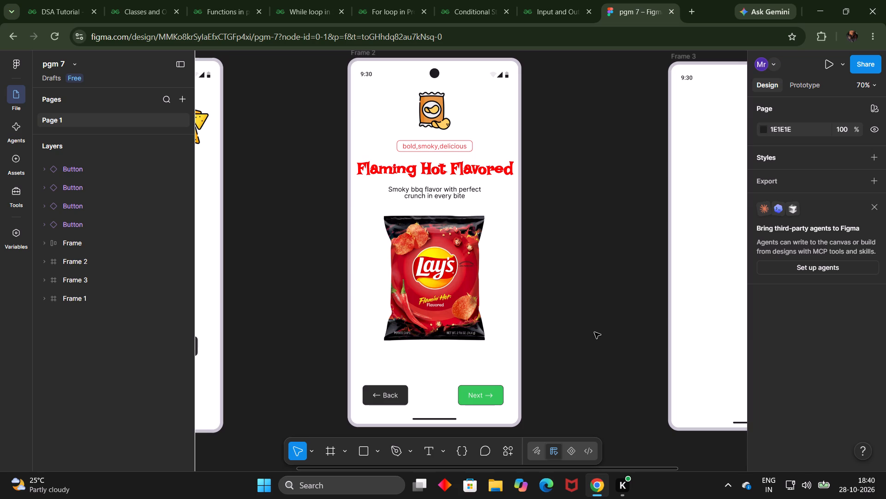
pyautogui.hscroll(-1, 587, 333)
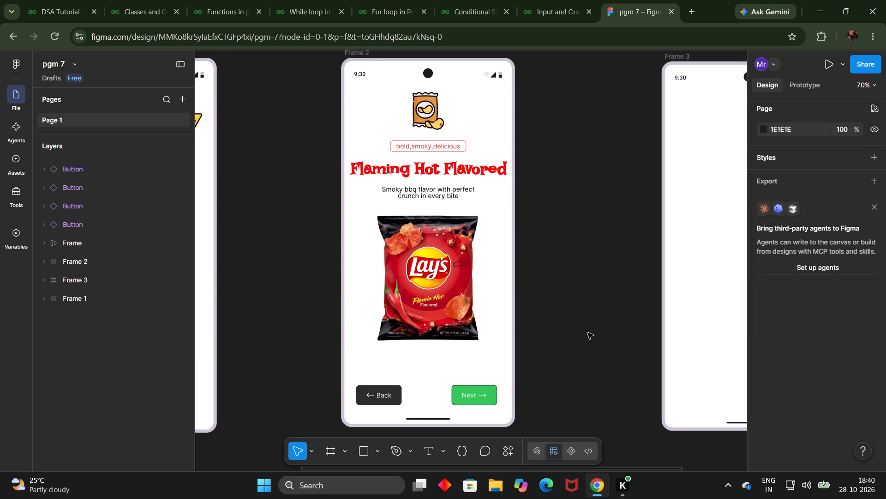
pyautogui.hscroll(-2, 587, 333)
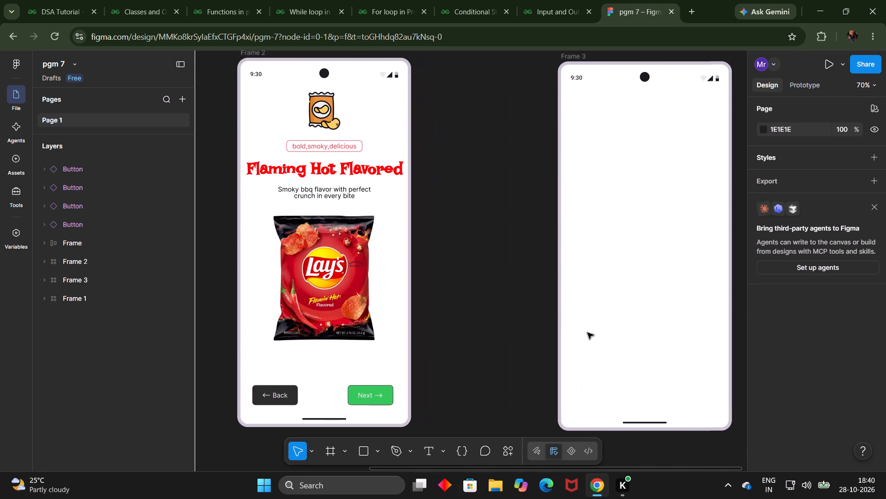
pyautogui.hscroll(-1, 587, 333)
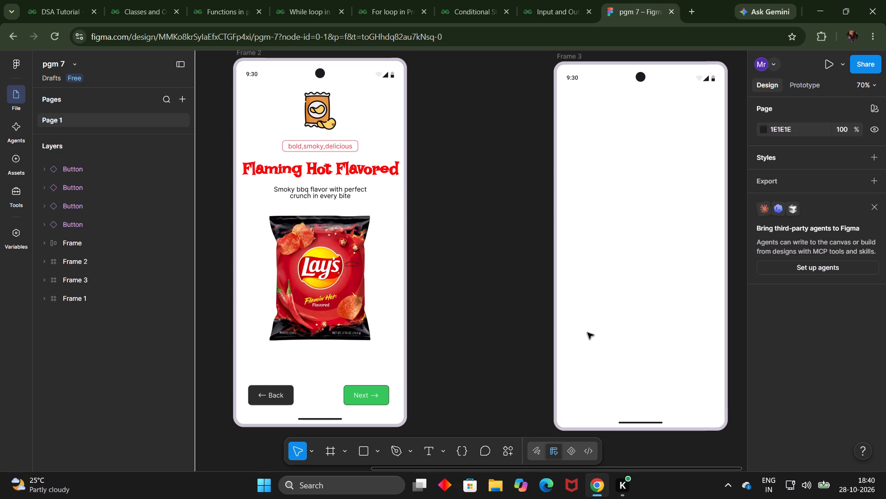
# Search the web for lays website in a new browser tab and switch to the image results.
pyautogui.click(691, 7)
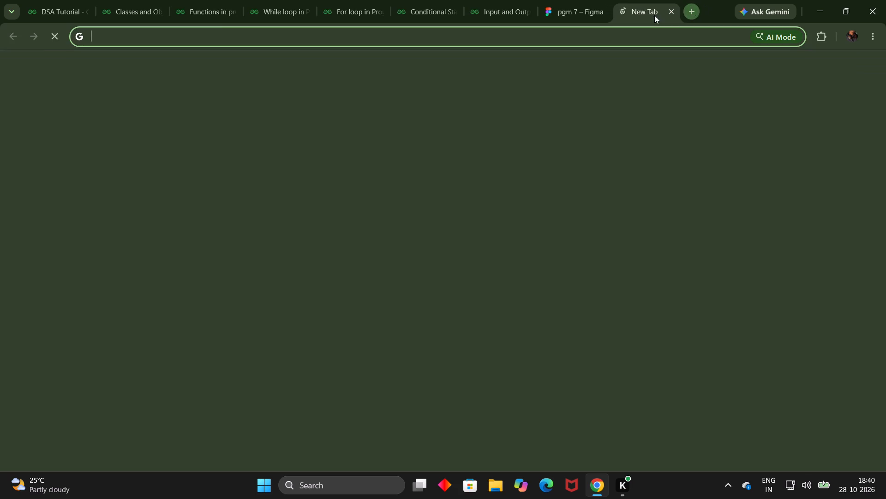
pyautogui.click(625, 34)
pyautogui.write('lays website')
pyautogui.press('Return')
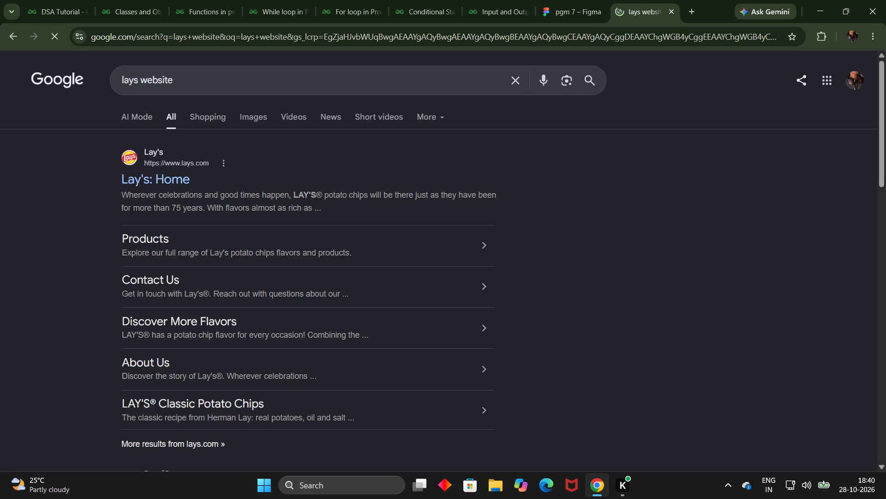
pyautogui.scroll(-3, 152, 168)
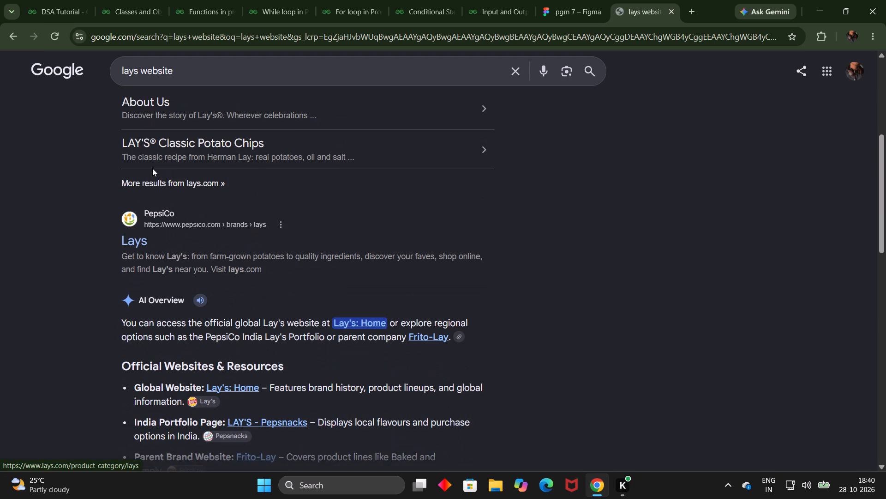
pyautogui.scroll(7, 299, 243)
pyautogui.click(268, 114)
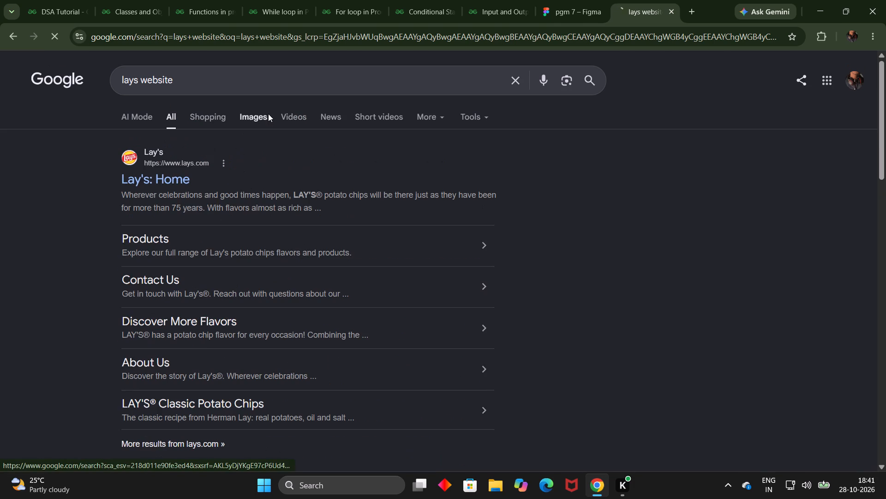
# Refine the image search to lays website hot and look through the results.
pyautogui.scroll(-3, 321, 112)
pyautogui.scroll(9, 321, 112)
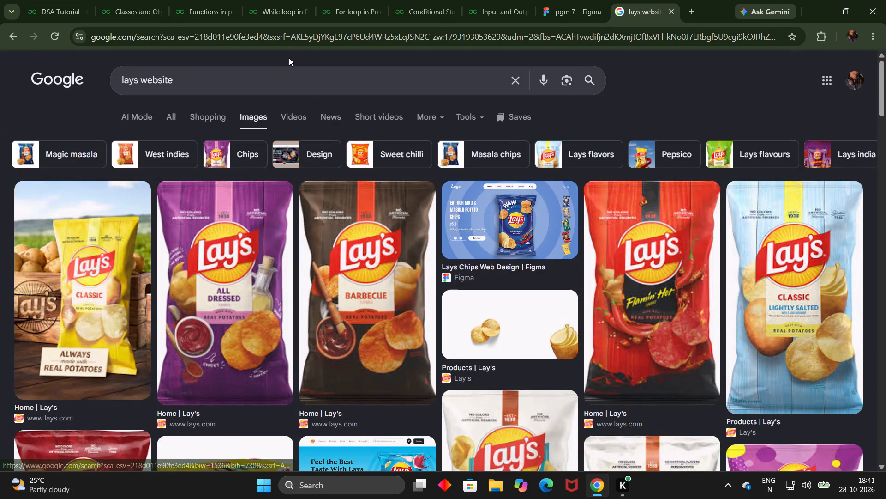
pyautogui.click(257, 76)
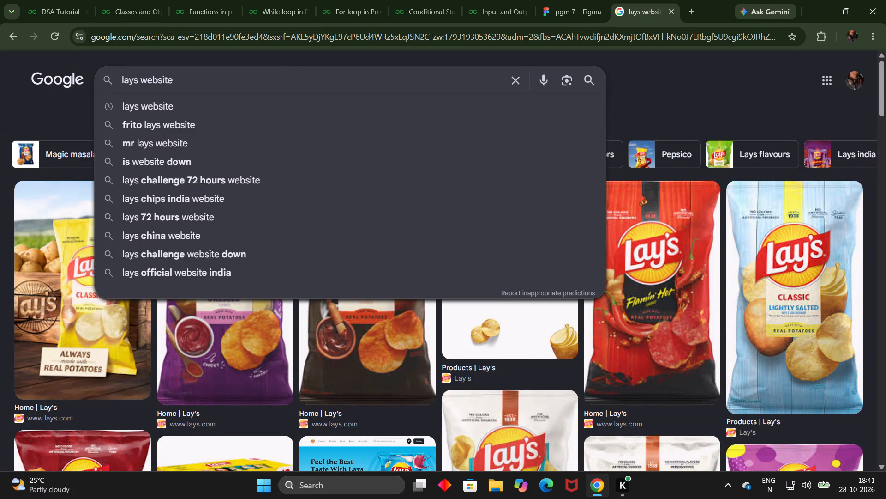
pyautogui.press('space')
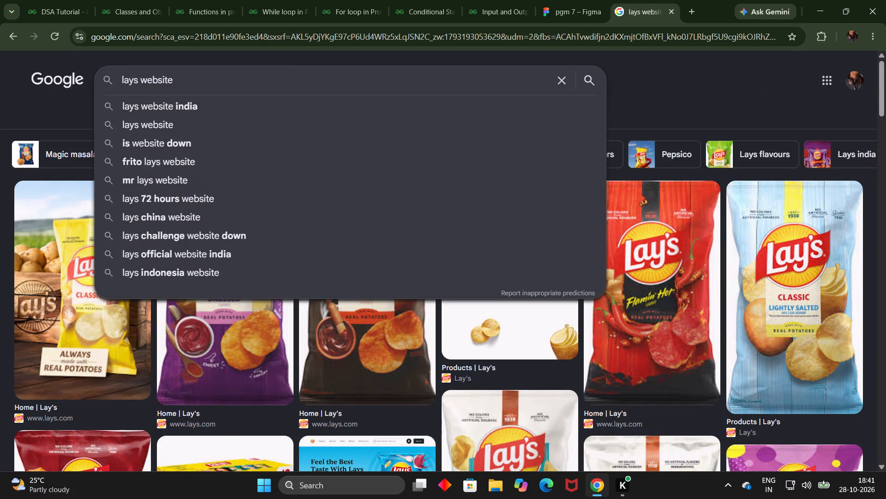
pyautogui.write('hot')
pyautogui.press('Return')
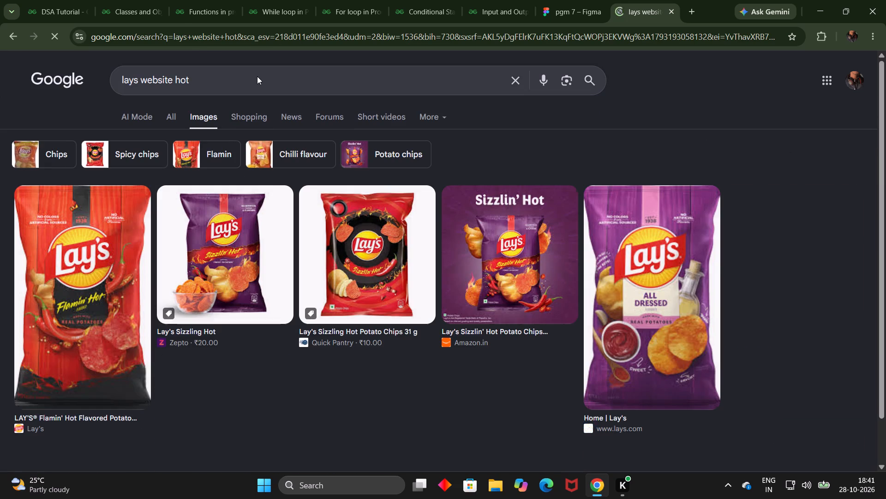
pyautogui.scroll(-2, 336, 95)
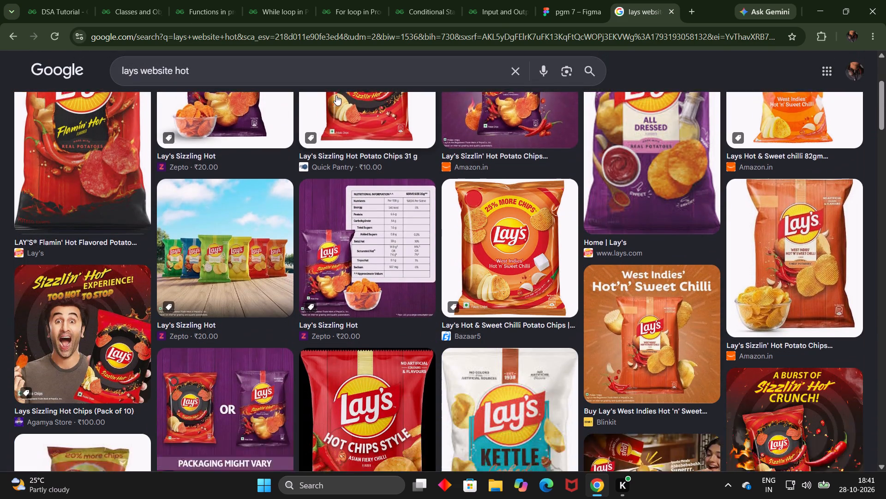
pyautogui.scroll(-5, 336, 95)
pyautogui.scroll(1, 336, 95)
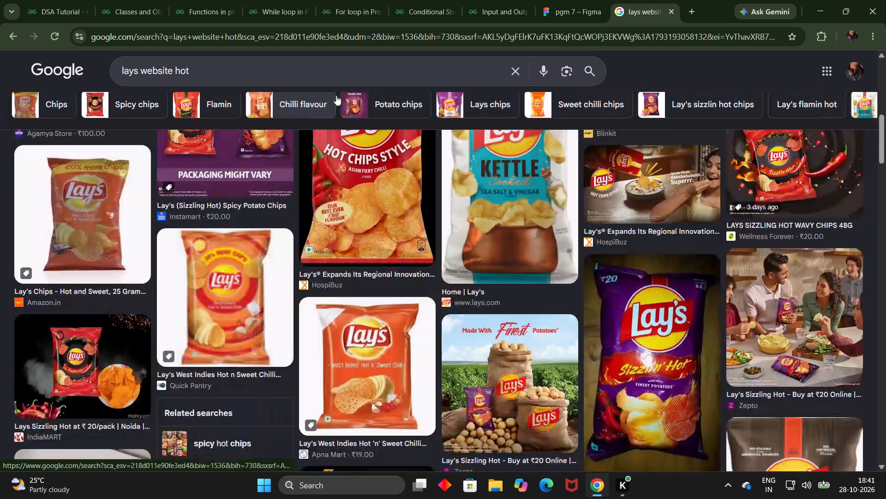
pyautogui.scroll(1, 336, 95)
# Change the image search to lays webdesing hot, and switch to the suggested query lays new design hot.
pyautogui.click(176, 74)
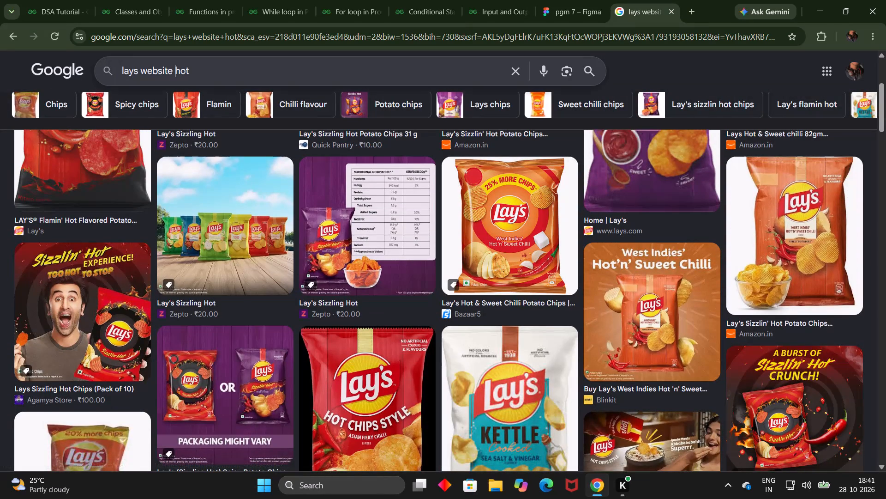
pyautogui.press('BackSpace')
pyautogui.press('BackSpace')
pyautogui.press('BackSpace')
pyautogui.press('BackSpace')
pyautogui.press('BackSpace')
pyautogui.write('desing')
pyautogui.press('space')
pyautogui.press('Return')
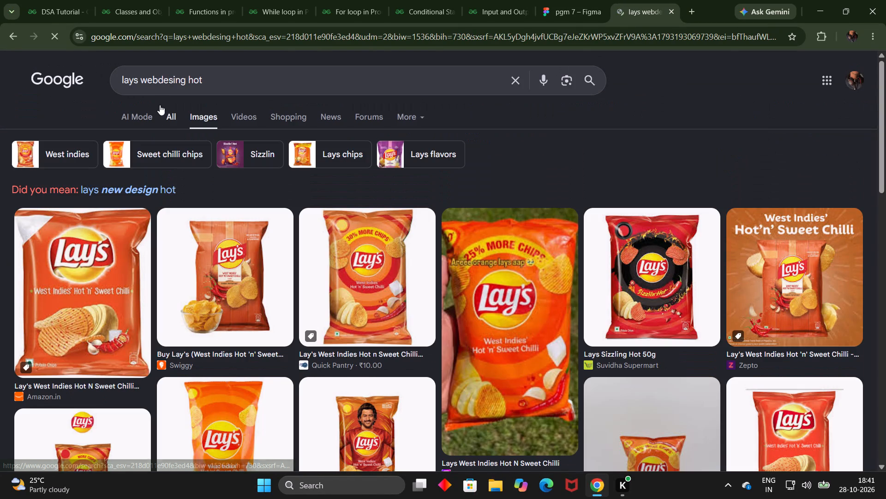
pyautogui.click(145, 187)
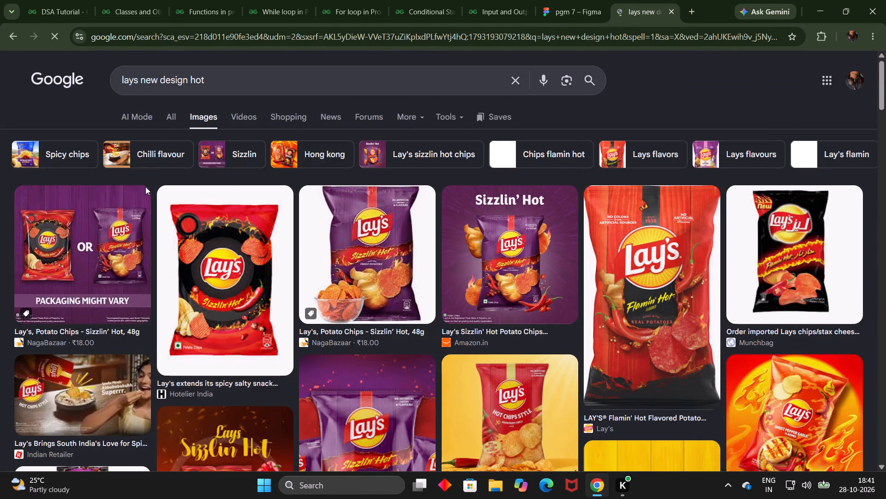
# Replace the image search query with hot lays appliction desing and run it.
pyautogui.click(188, 78)
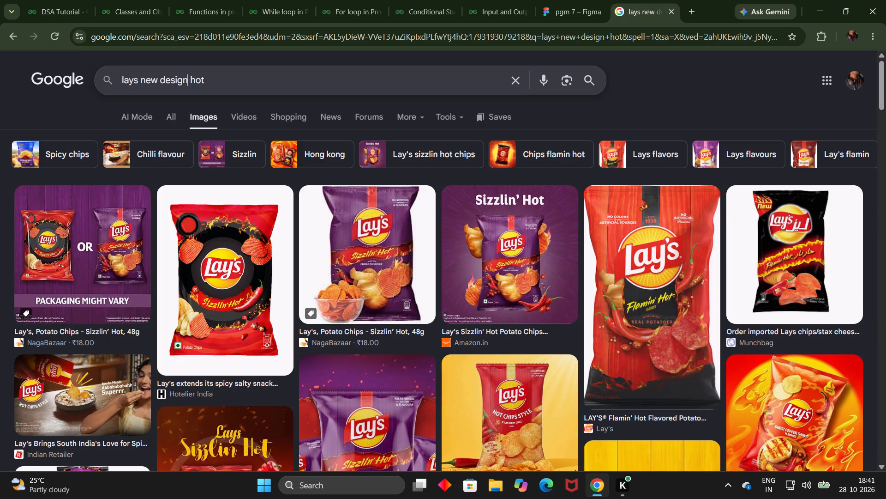
pyautogui.press('Right')
pyautogui.press('Right')
pyautogui.press('Right')
pyautogui.press('Right')
pyautogui.press('Right')
pyautogui.press('Right')
pyautogui.press('Right')
pyautogui.press('Right')
pyautogui.press(']')
pyautogui.press('BackSpace')
pyautogui.press('BackSpace')
pyautogui.press('BackSpace')
pyautogui.press('BackSpace')
pyautogui.press('BackSpace')
pyautogui.press('BackSpace')
pyautogui.press('BackSpace')
pyautogui.press('BackSpace')
pyautogui.press('BackSpace')
pyautogui.press('BackSpace')
pyautogui.press('BackSpace')
pyautogui.press('BackSpace')
pyautogui.press('BackSpace')
pyautogui.press('BackSpace')
pyautogui.press('BackSpace')
pyautogui.press('BackSpace')
pyautogui.press('BackSpace')
pyautogui.press('BackSpace')
pyautogui.press('BackSpace')
pyautogui.press('BackSpace')
pyautogui.write('hot lays web')
pyautogui.press('space')
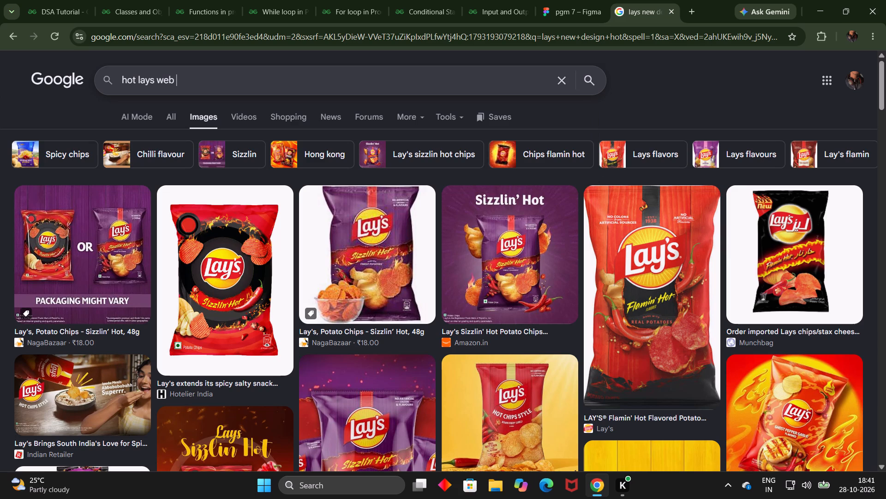
pyautogui.press('BackSpace')
pyautogui.write('site')
pyautogui.press('BackSpace')
pyautogui.press('BackSpace')
pyautogui.press('BackSpace')
pyautogui.press('BackSpace')
pyautogui.press('BackSpace')
pyautogui.press('BackSpace')
pyautogui.press('BackSpace')
pyautogui.write('appliction s')
pyautogui.press('BackSpace')
pyautogui.write('desing')
pyautogui.press('Return')
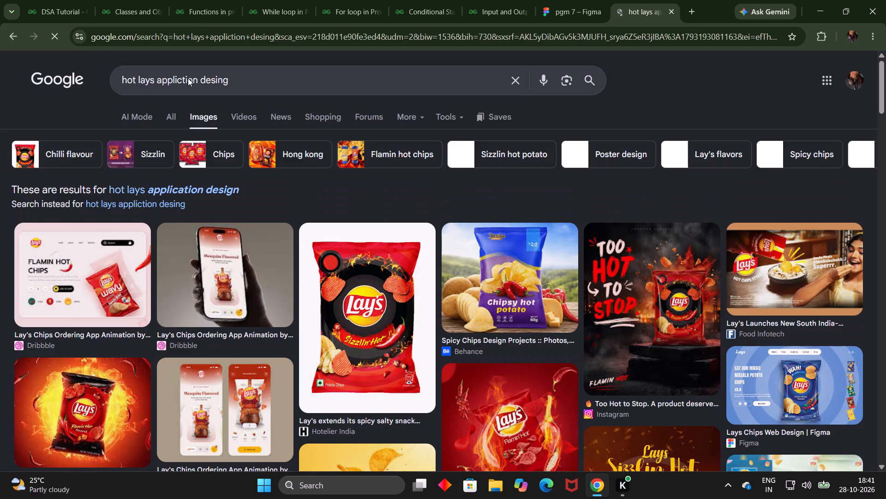
# Open the Dribbble page of the Lay's Chips Ordering App Animation phone mockup and close the image search tab.
pyautogui.click(231, 274)
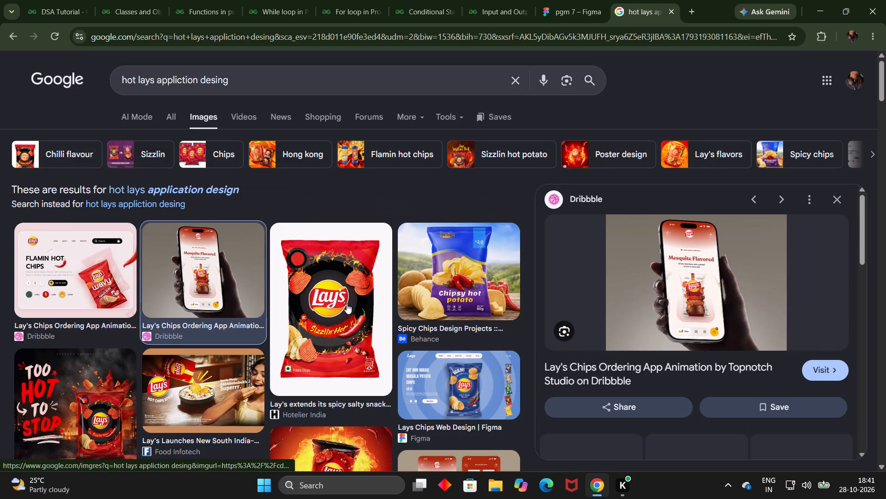
pyautogui.click(624, 386)
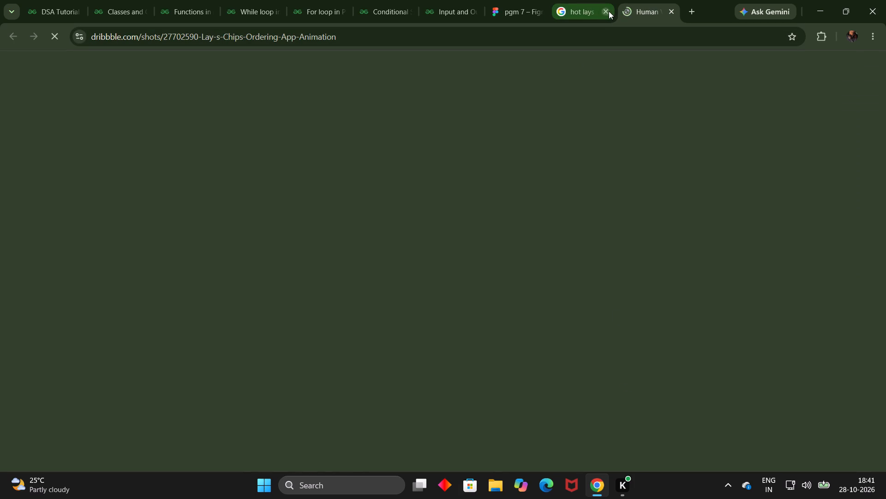
pyautogui.click(607, 11)
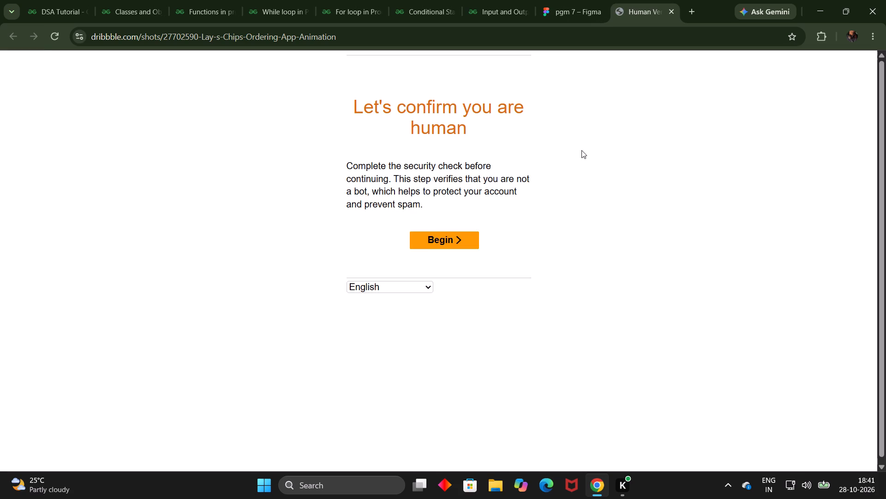
# Complete Dribbble's human verification by choosing all the chair pictures.
pyautogui.click(454, 247)
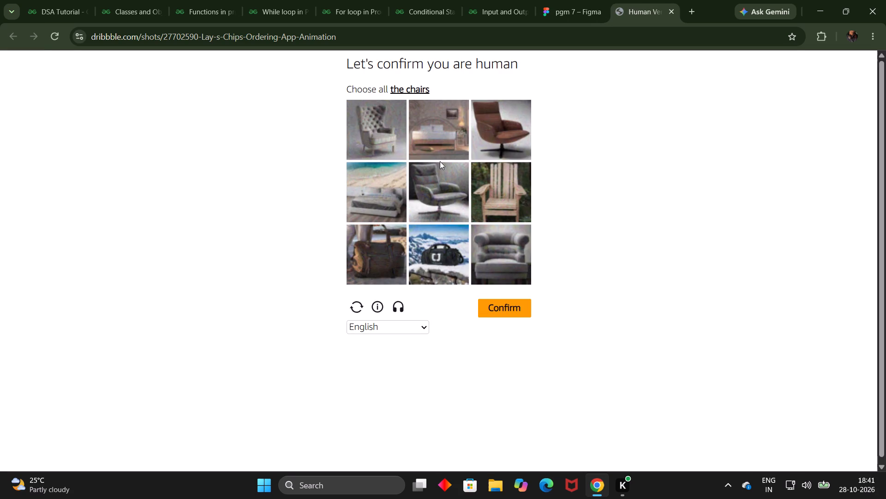
pyautogui.click(397, 129)
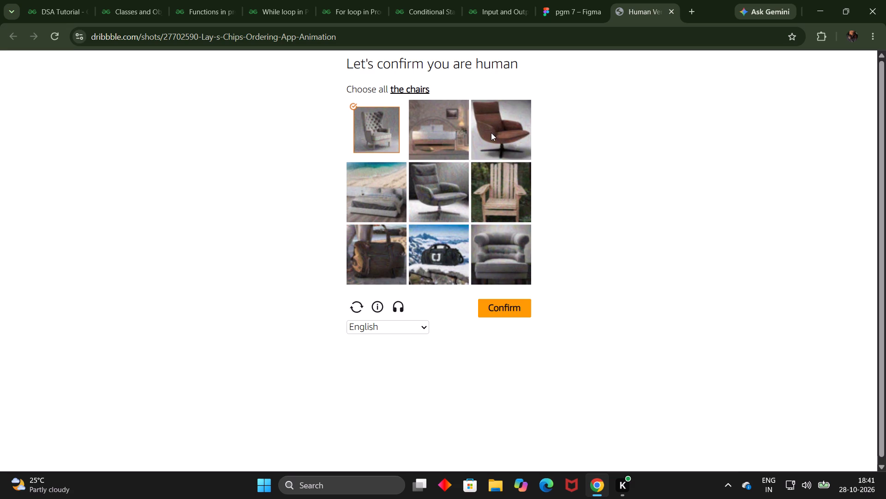
pyautogui.click(491, 133)
pyautogui.click(436, 196)
pyautogui.click(498, 200)
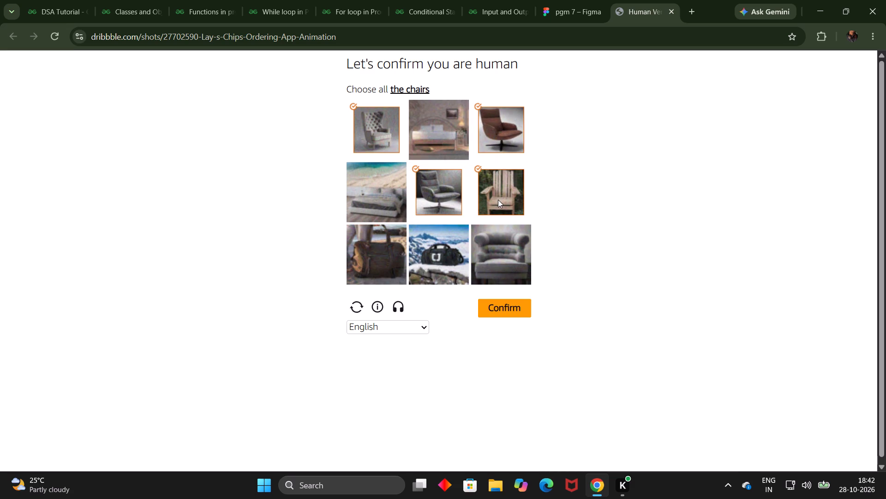
pyautogui.click(504, 258)
pyautogui.click(513, 310)
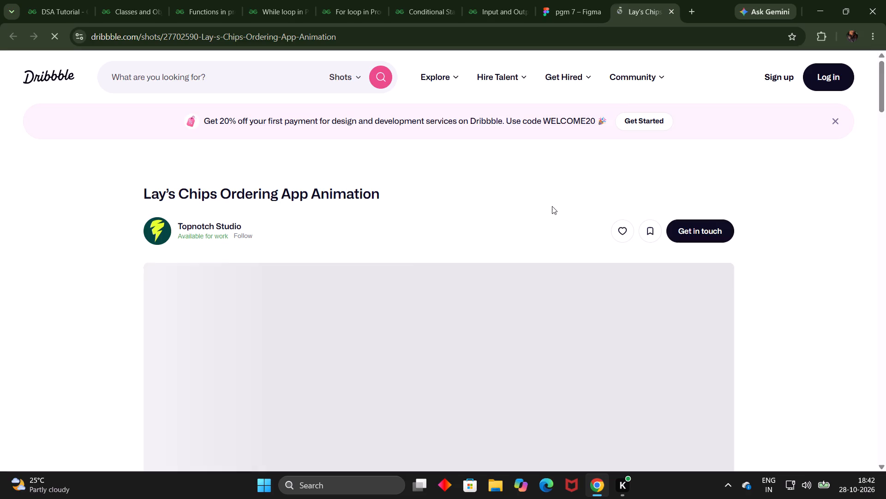
# Look over the Lay's app screens in the Dribbble shot.
pyautogui.scroll(-3, 530, 251)
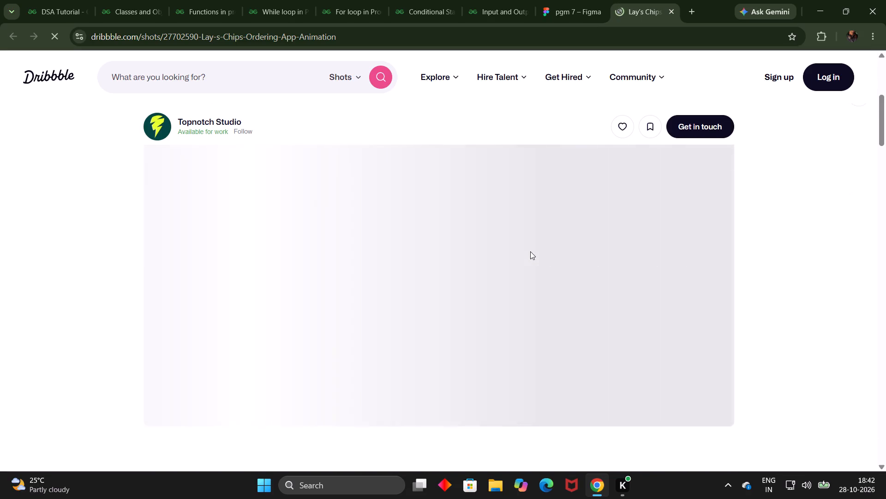
pyautogui.scroll(-7, 530, 251)
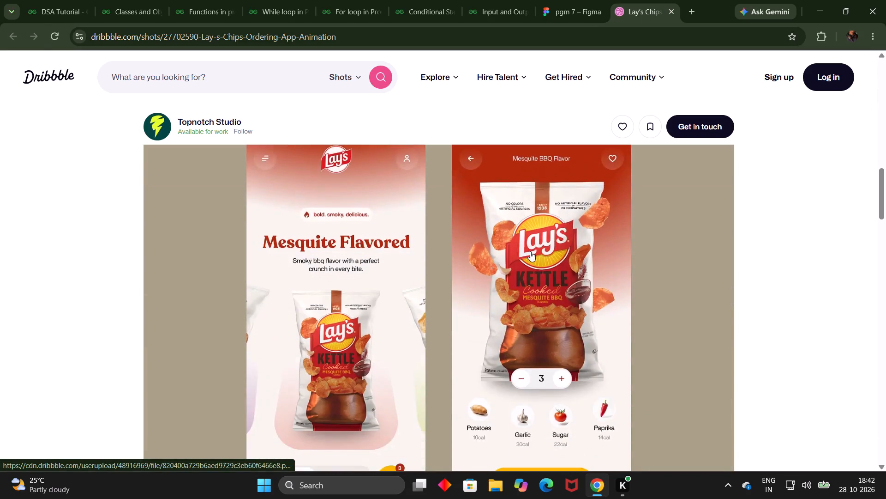
pyautogui.scroll(-2, 530, 251)
pyautogui.scroll(1, 530, 251)
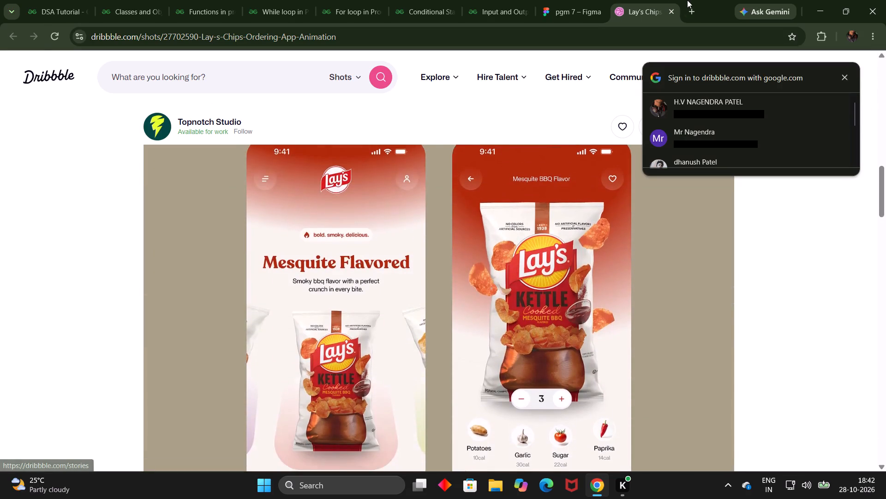
# Place the Dribbble page in its own window beside the pgm 7 Figma file and minimize Figma's interface.
pyautogui.moveTo(654, 6); pyautogui.dragTo(572, 185)
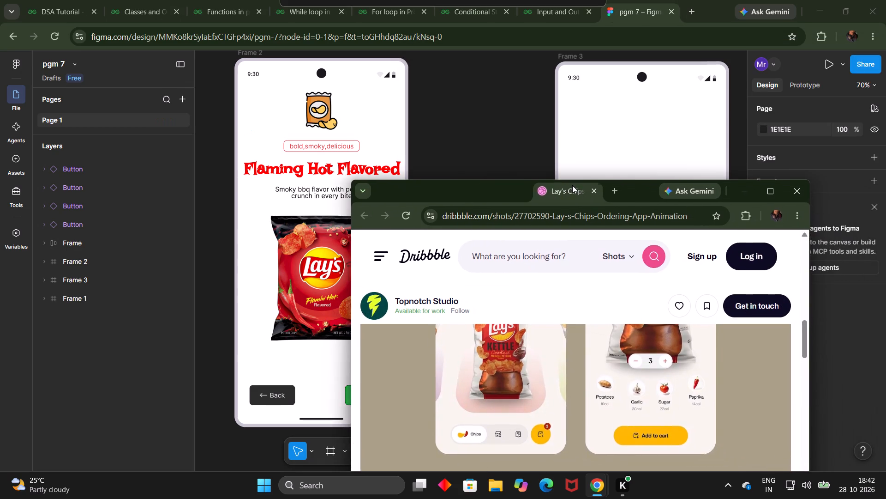
pyautogui.moveTo(572, 190); pyautogui.dragTo(402, 47)
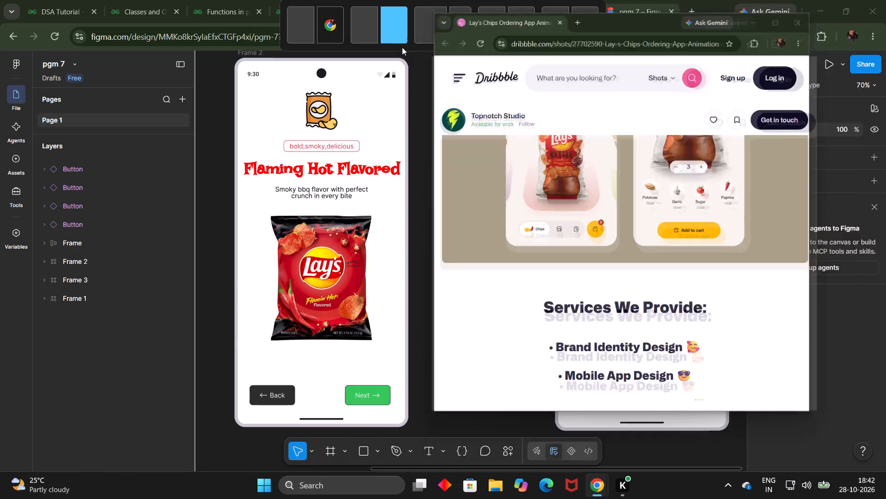
pyautogui.click(266, 180)
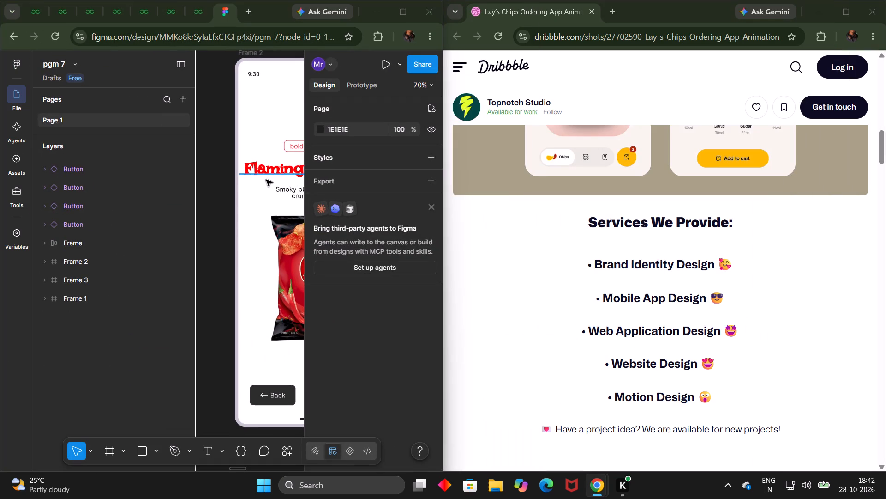
pyautogui.click(178, 72)
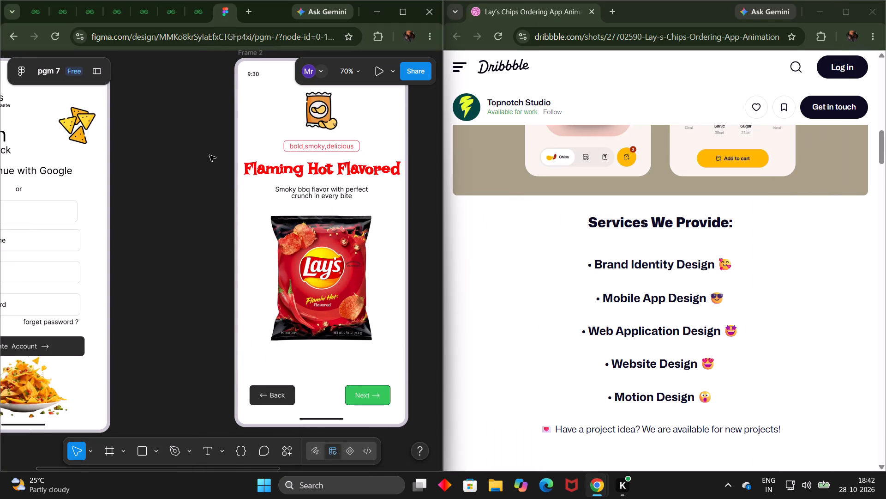
# Compare the chips app frames in pgm 7 with the Lay's screens in the Dribbble shot.
pyautogui.hscroll(-1, 210, 155)
pyautogui.hscroll(-1, 400, 194)
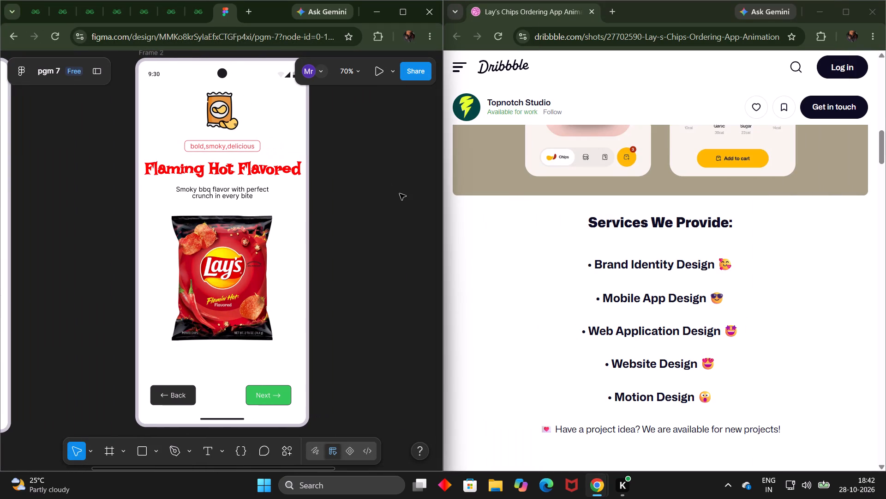
pyautogui.scroll(3, 718, 231)
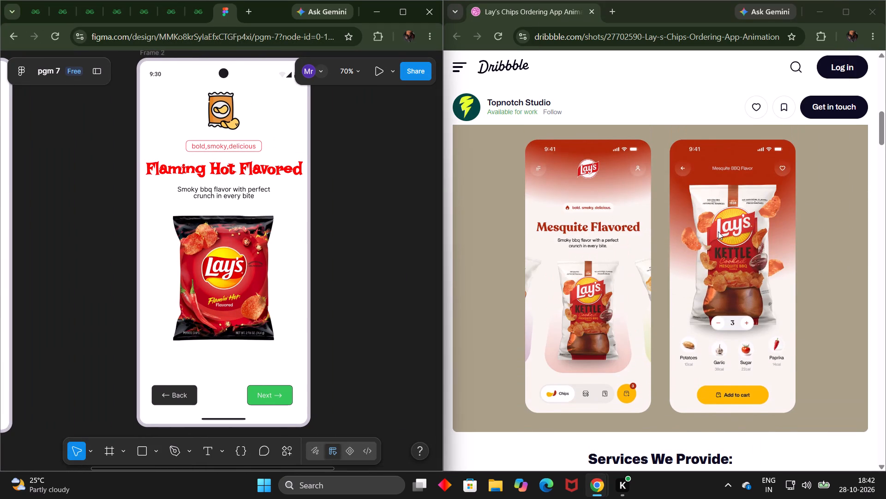
pyautogui.scroll(1, 718, 231)
pyautogui.hscroll(3, 388, 319)
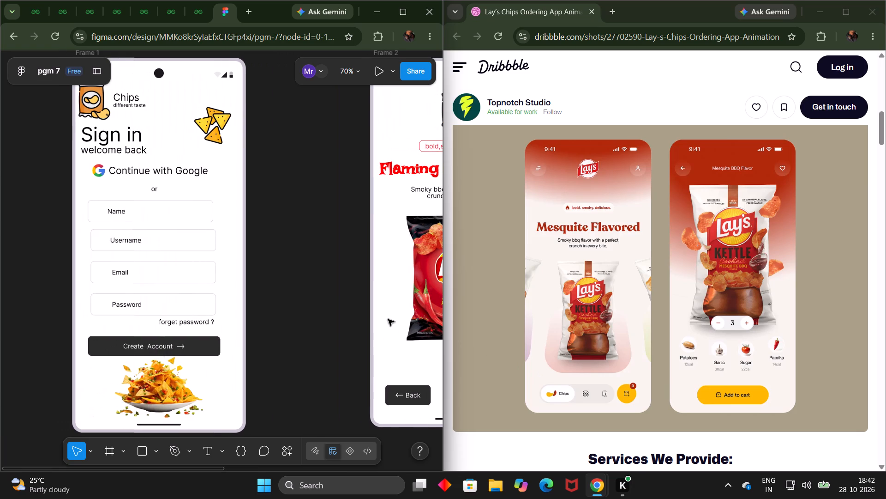
pyautogui.hscroll(-5, 388, 319)
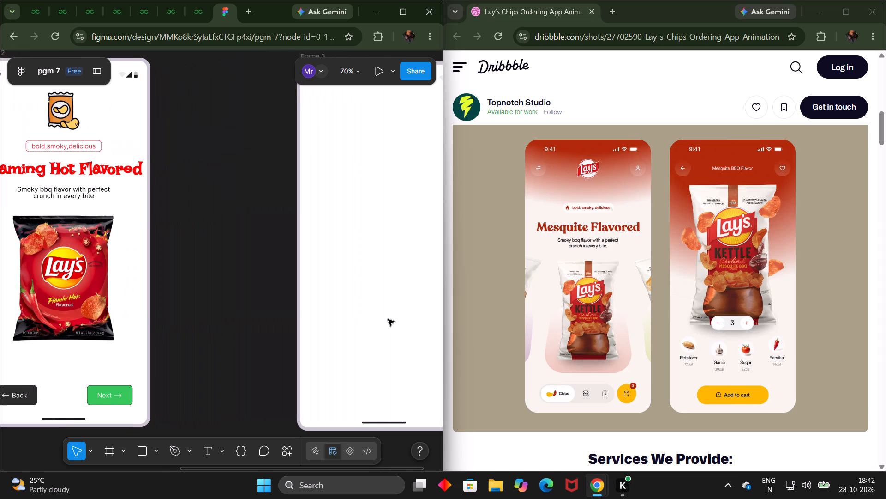
pyautogui.hscroll(-1, 388, 319)
pyautogui.hscroll(2, 388, 319)
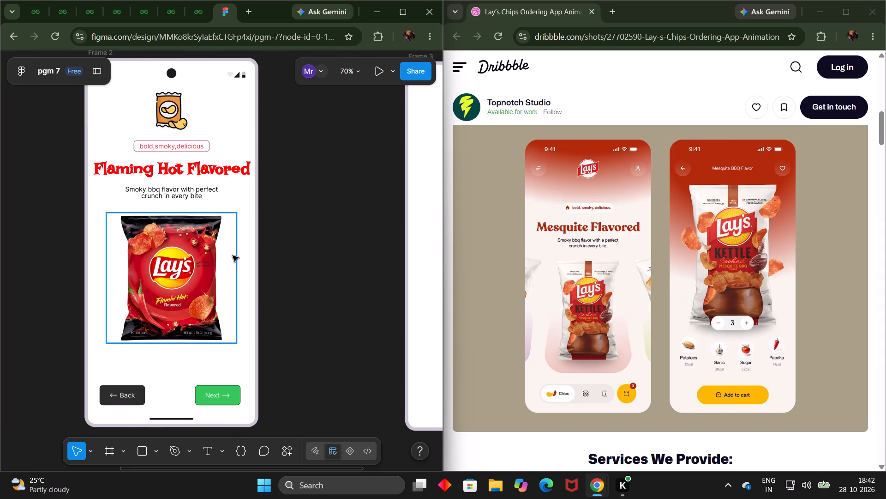
# Duplicate Frame 2 with the Flaming Hot Flavored design by copying it and pasting it beside the blank Frame 3.
pyautogui.click(134, 98)
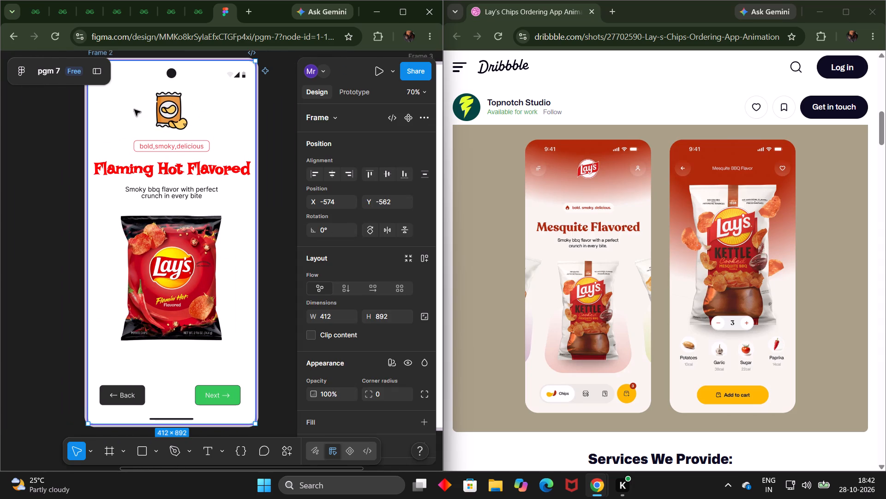
pyautogui.hotkey('ctrl', 'c')
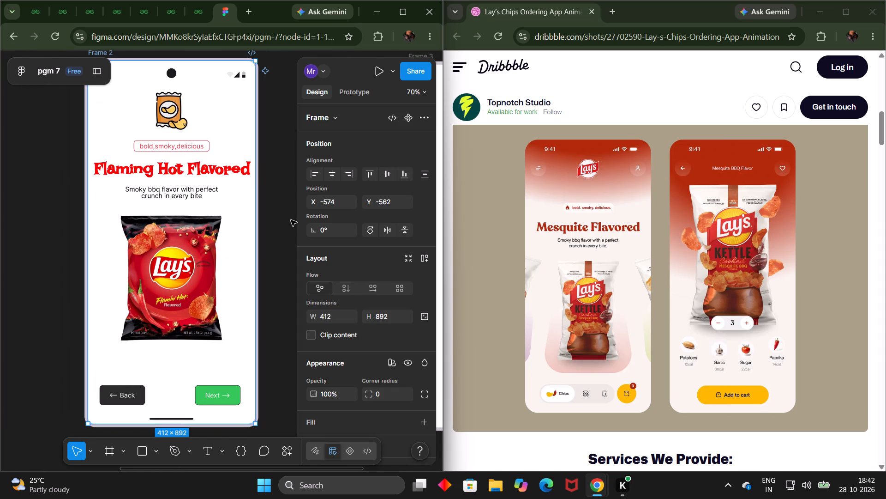
pyautogui.click(291, 220)
pyautogui.hscroll(-2, 291, 220)
pyautogui.click(291, 220)
pyautogui.hotkey('ctrl', 'v')
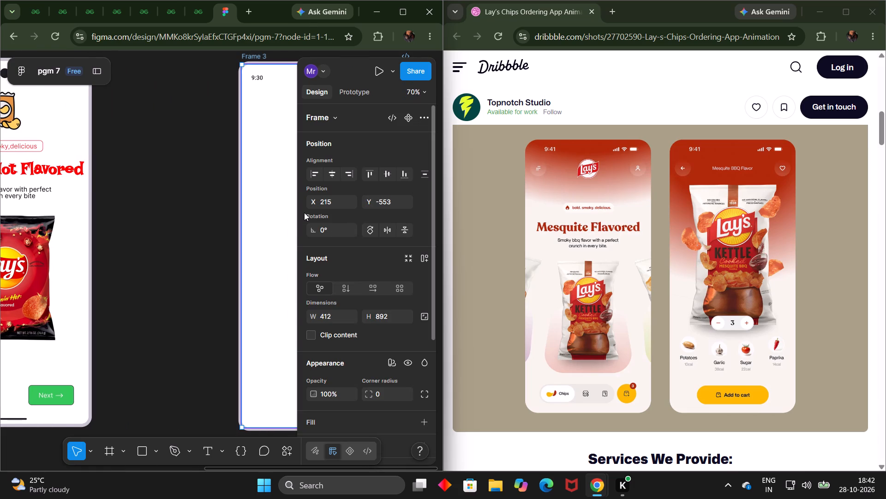
# Delete the blank Frame 3.
pyautogui.hscroll(1, 241, 216)
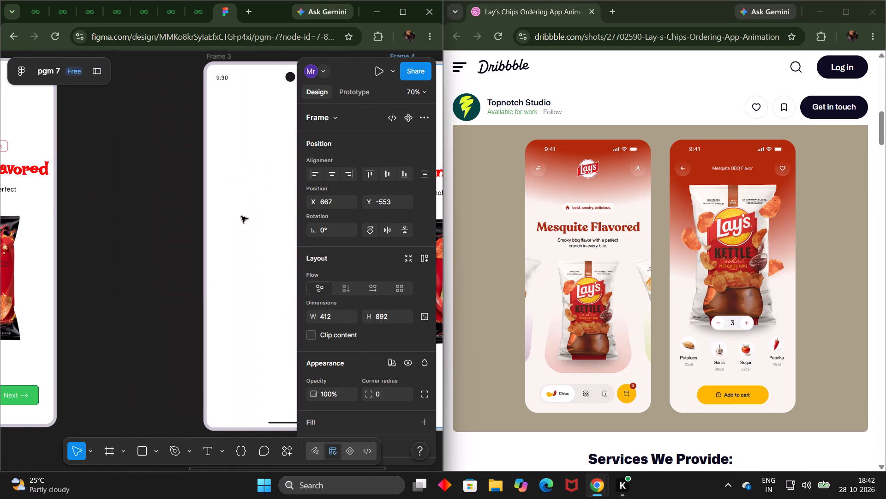
pyautogui.rightClick(241, 216)
pyautogui.click(215, 62)
pyautogui.press('Delete')
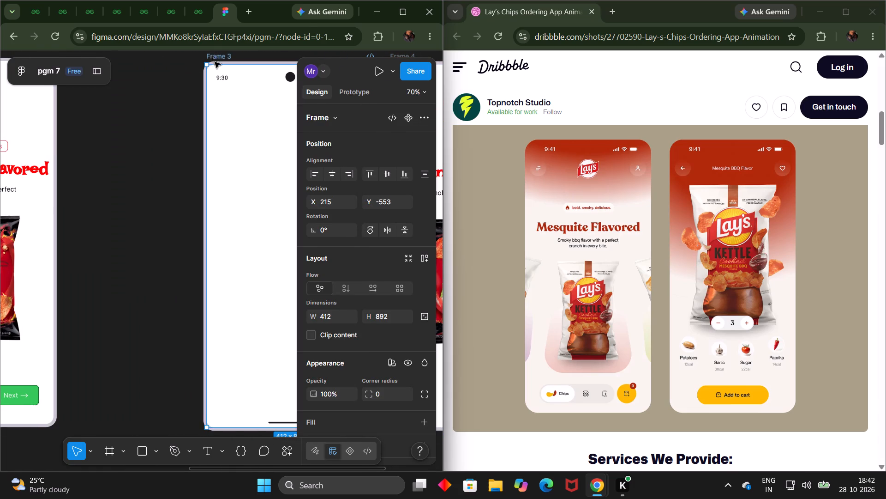
# Rename the pasted Frame 4 as Frame 3.
pyautogui.scroll(1, 401, 110)
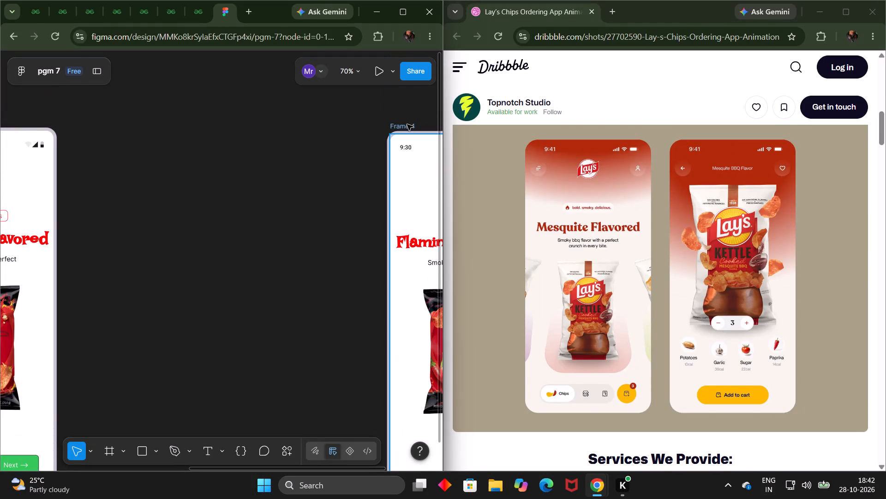
pyautogui.doubleClick(407, 124)
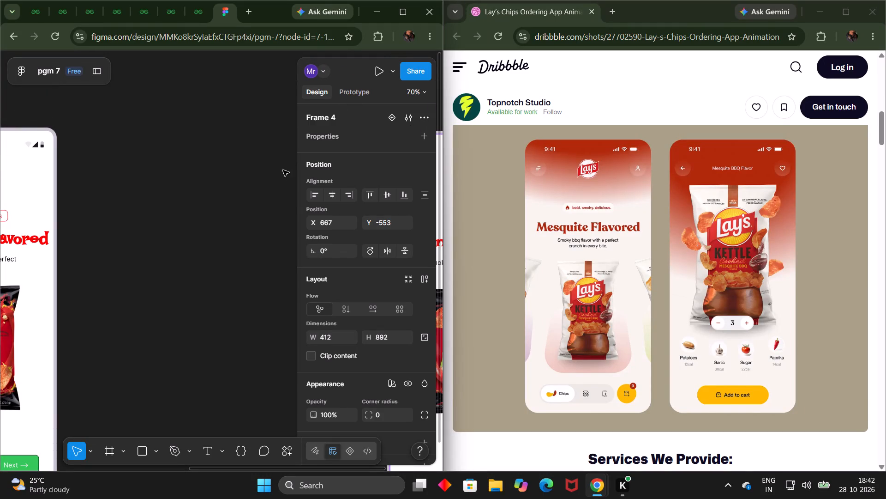
pyautogui.click(335, 115)
pyautogui.click(335, 115)
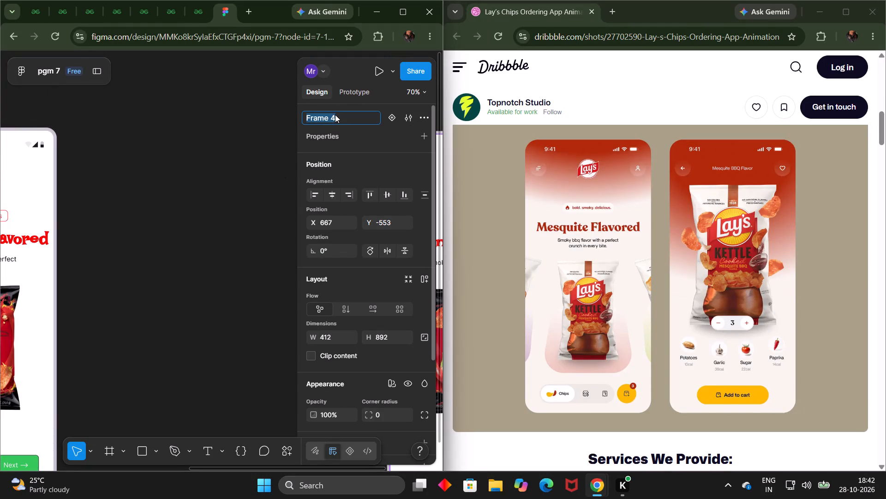
pyautogui.press('BackSpace')
pyautogui.press('3')
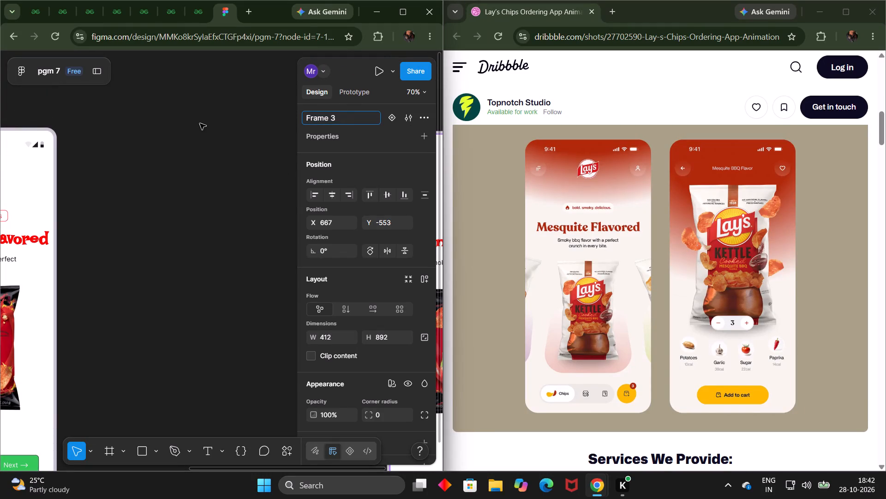
pyautogui.click(200, 123)
# Move the duplicated frame into the gap next to Frame 2, level with it at about X 98, Y -562.
pyautogui.moveTo(401, 124); pyautogui.dragTo(162, 138)
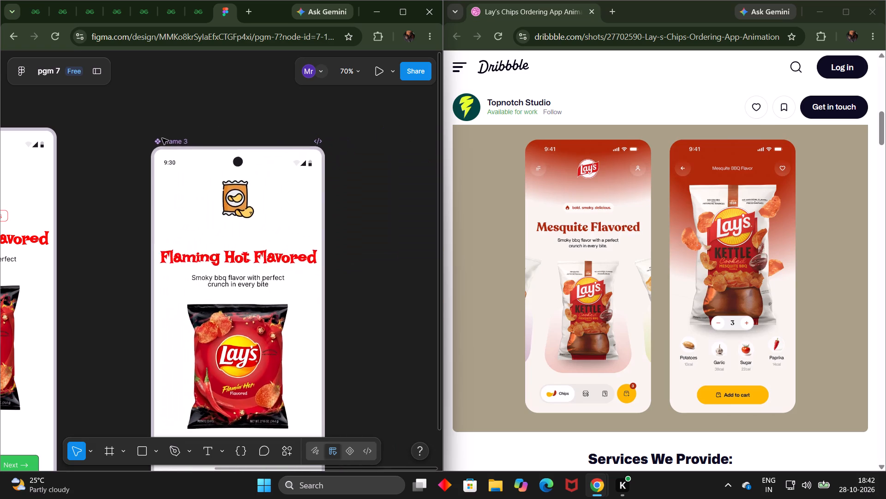
pyautogui.moveTo(162, 138); pyautogui.dragTo(169, 120)
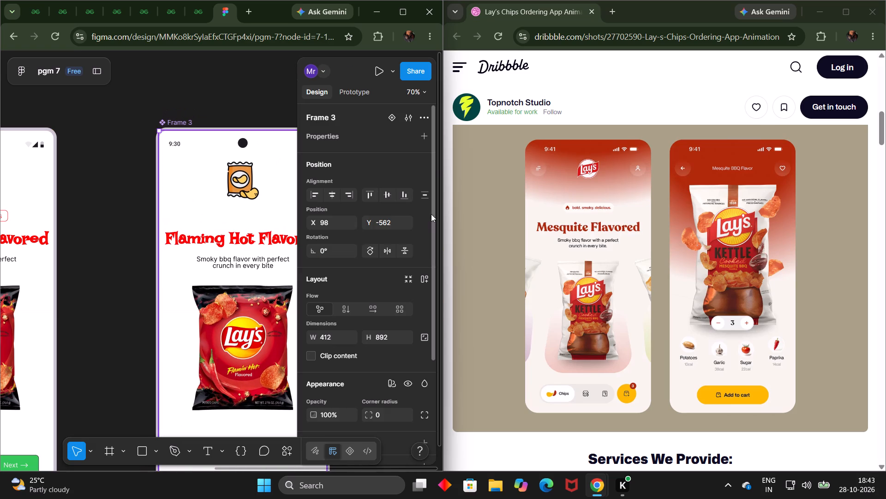
pyautogui.click(215, 66)
# Delete the chips packet icon at the top of Frame 3.
pyautogui.scroll(-1, 381, 223)
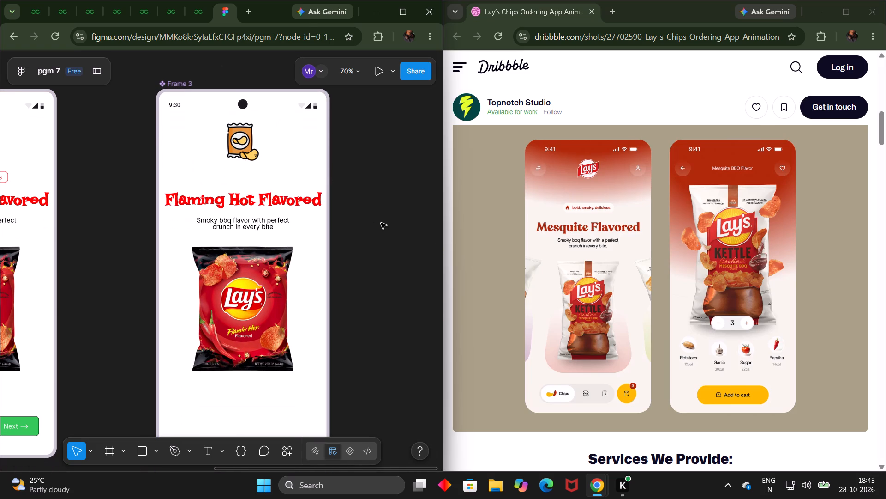
pyautogui.scroll(-1, 381, 223)
pyautogui.click(243, 125)
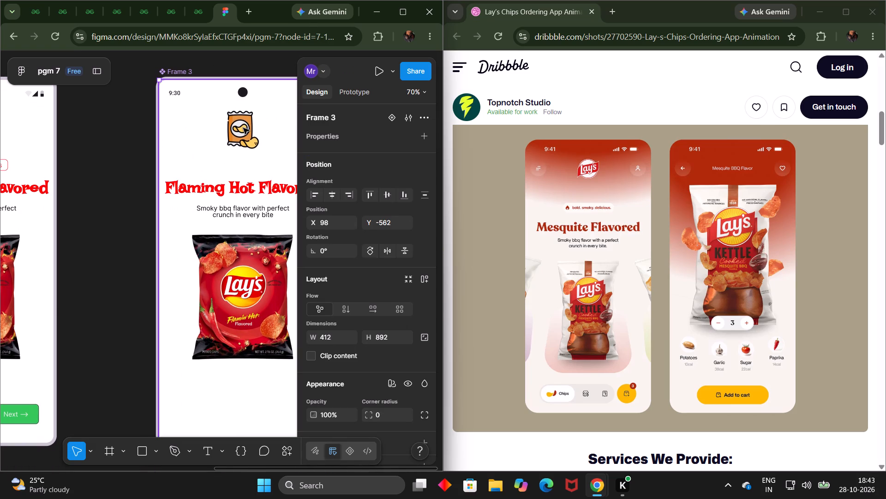
pyautogui.doubleClick(243, 128)
pyautogui.click(243, 131)
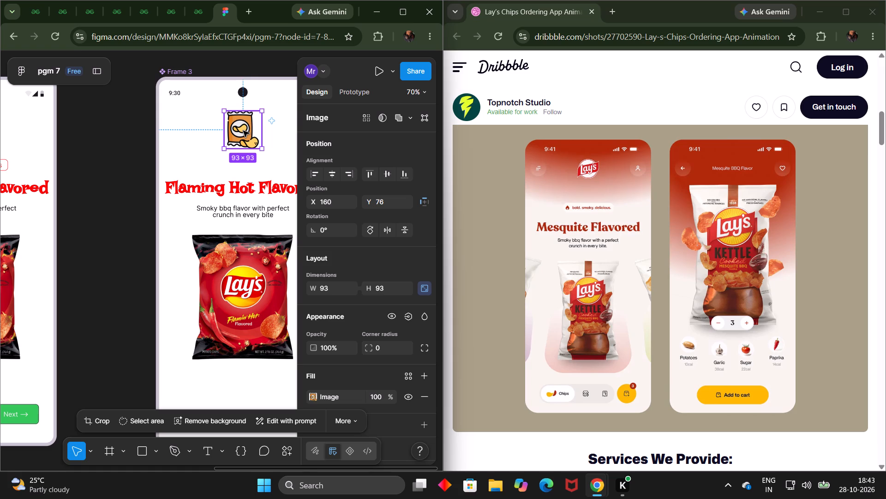
pyautogui.press('Delete')
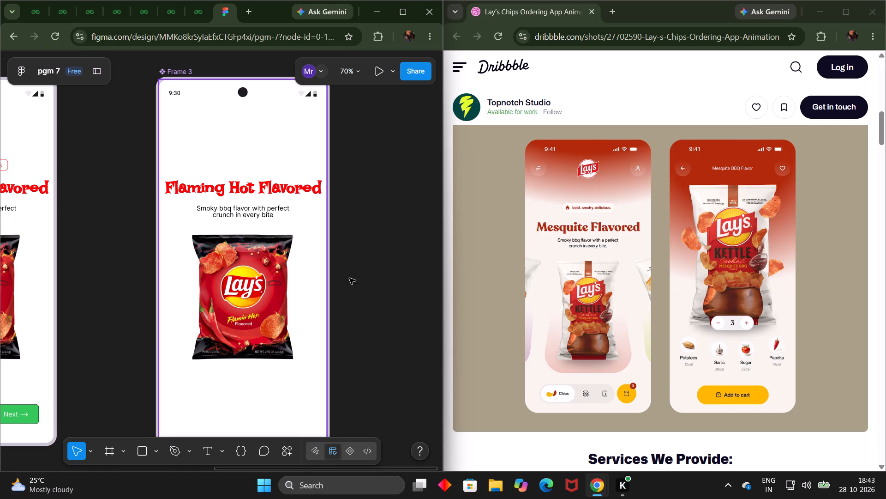
# Shrink the Flaming Hot Flavored heading box in Frame 3 to about 425 × 5 and move it up to about X 16, Y 101.
pyautogui.scroll(-1, 362, 274)
pyautogui.scroll(1, 362, 274)
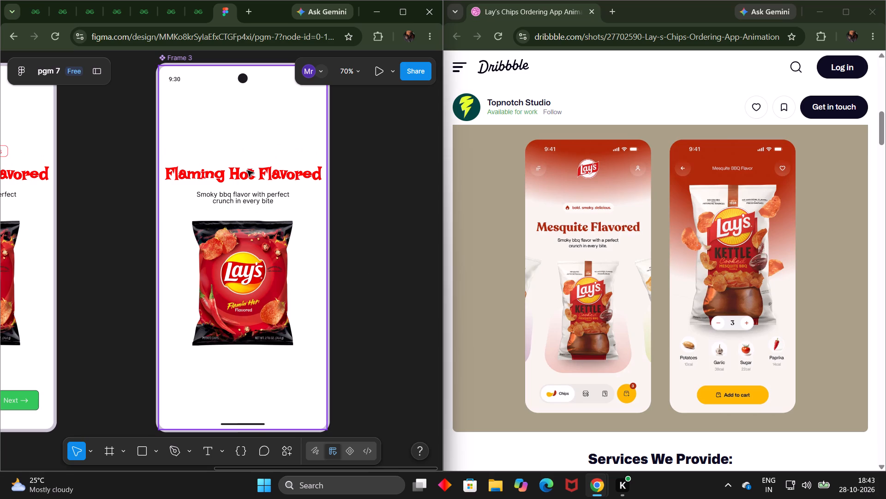
pyautogui.doubleClick(247, 170)
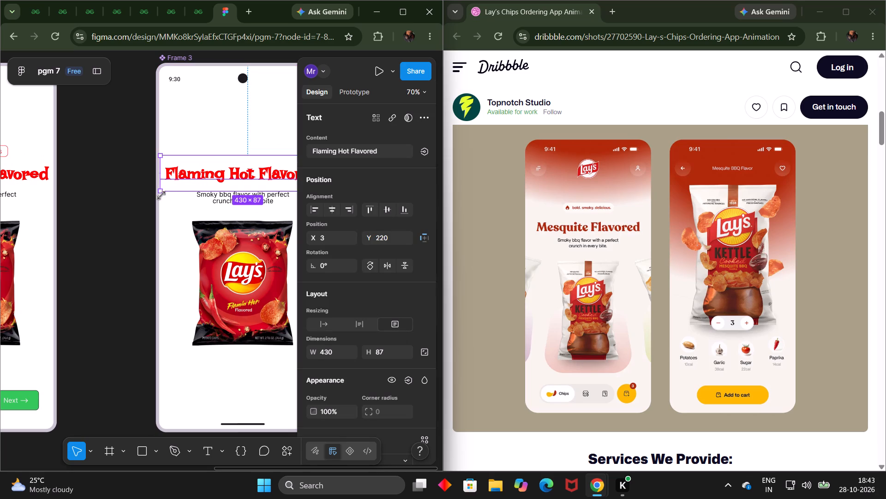
pyautogui.moveTo(157, 191); pyautogui.dragTo(182, 172)
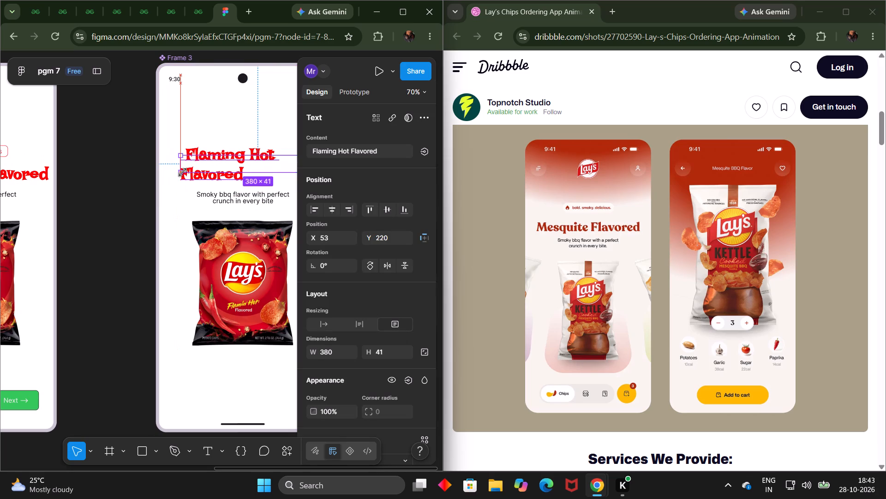
pyautogui.moveTo(182, 172); pyautogui.dragTo(162, 158)
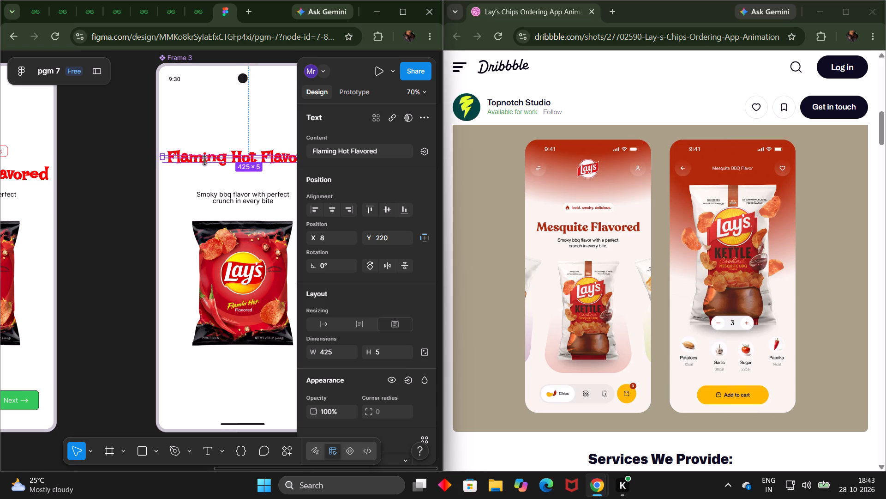
pyautogui.moveTo(214, 157); pyautogui.dragTo(216, 115)
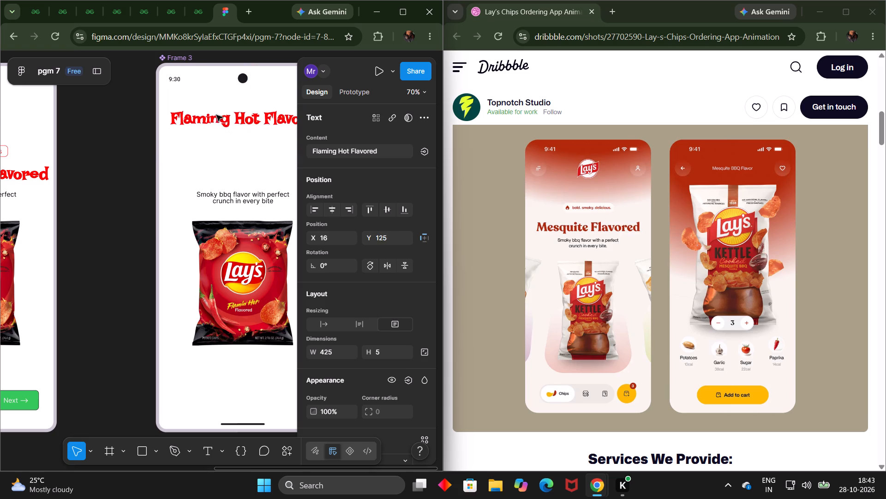
pyautogui.moveTo(216, 115); pyautogui.dragTo(216, 108)
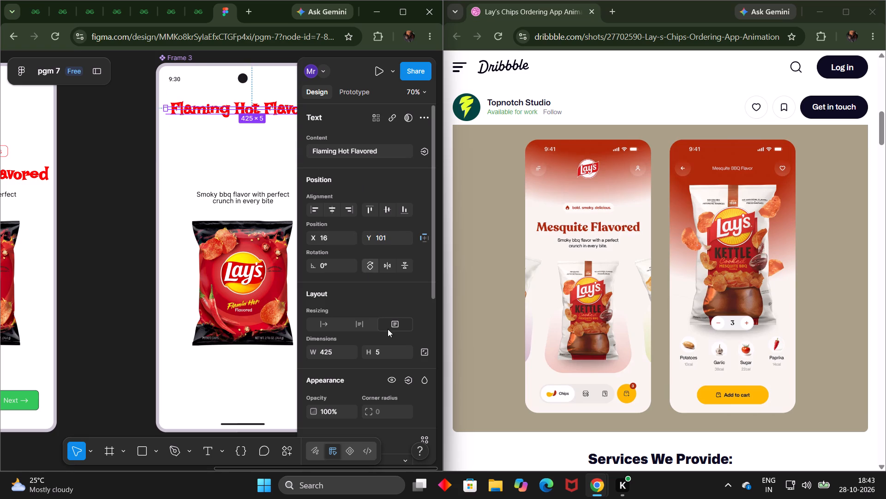
# Set the Frame 3 heading's font size to 32.
pyautogui.scroll(-3, 388, 329)
pyautogui.click(404, 326)
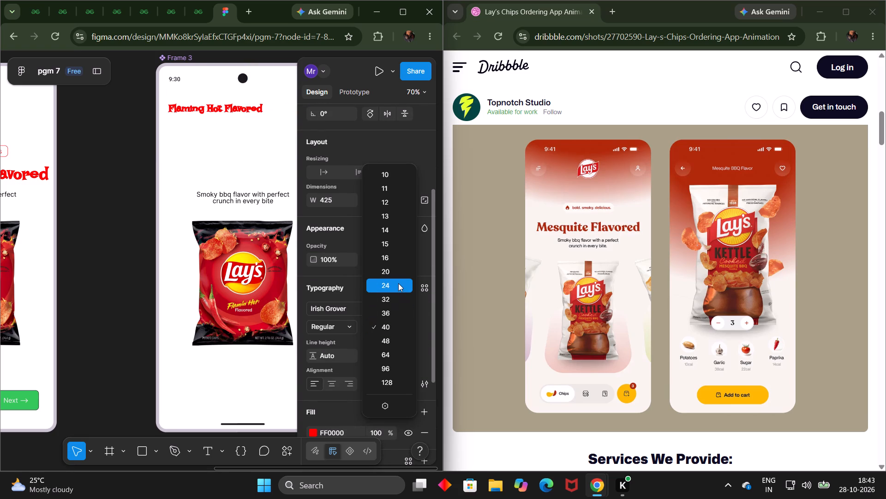
pyautogui.click(397, 298)
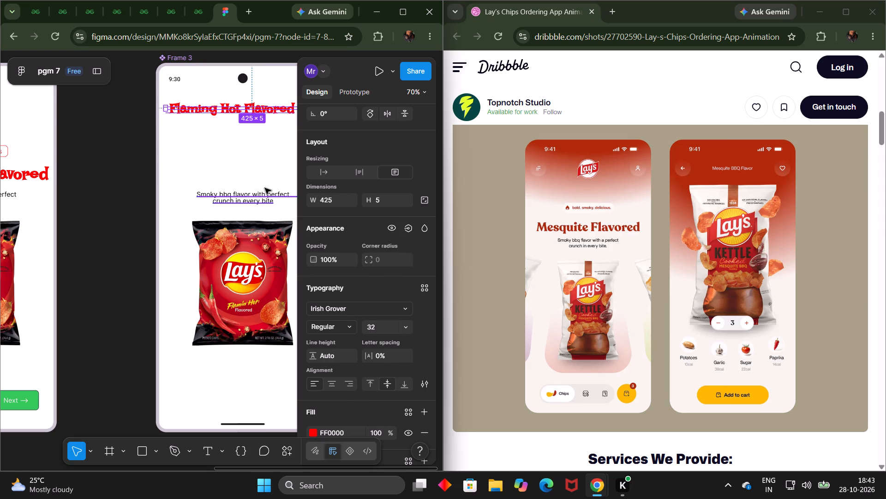
pyautogui.click(265, 188)
pyautogui.click(254, 118)
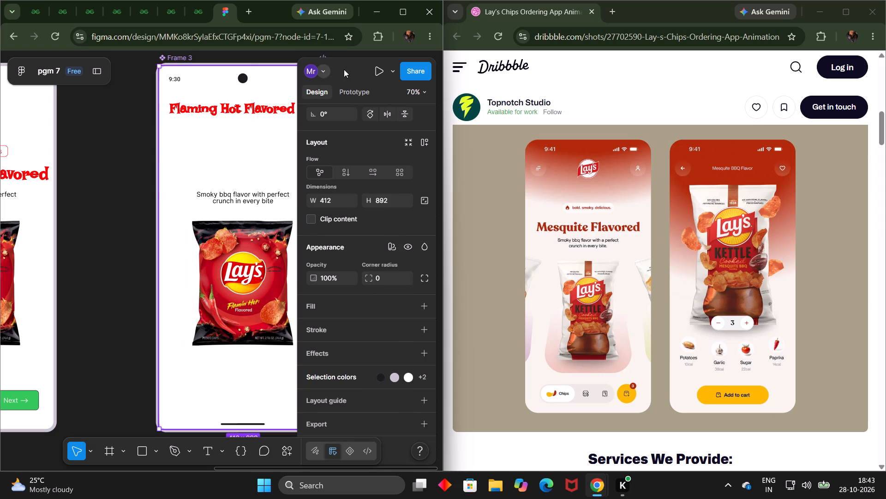
pyautogui.click(138, 178)
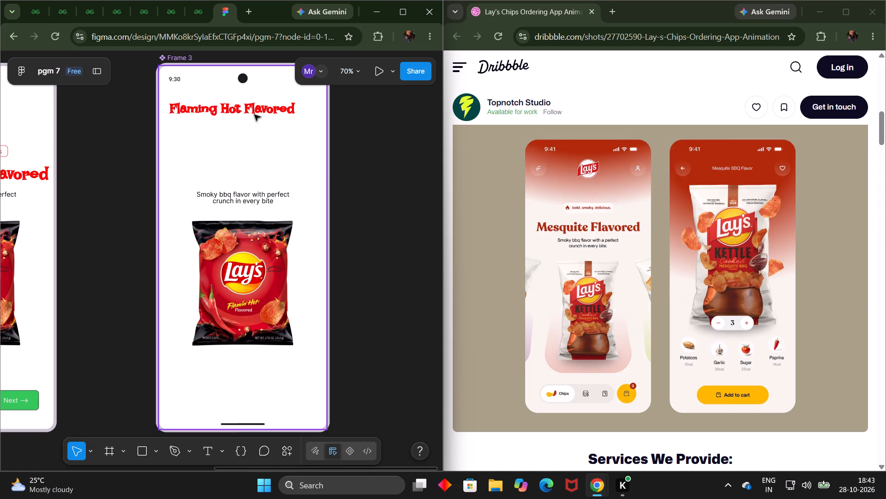
# Reposition the Flaming Hot Flavored heading in Frame 3 to about X 39, Y 81, centred below the camera dot.
pyautogui.click(253, 114)
pyautogui.doubleClick(249, 111)
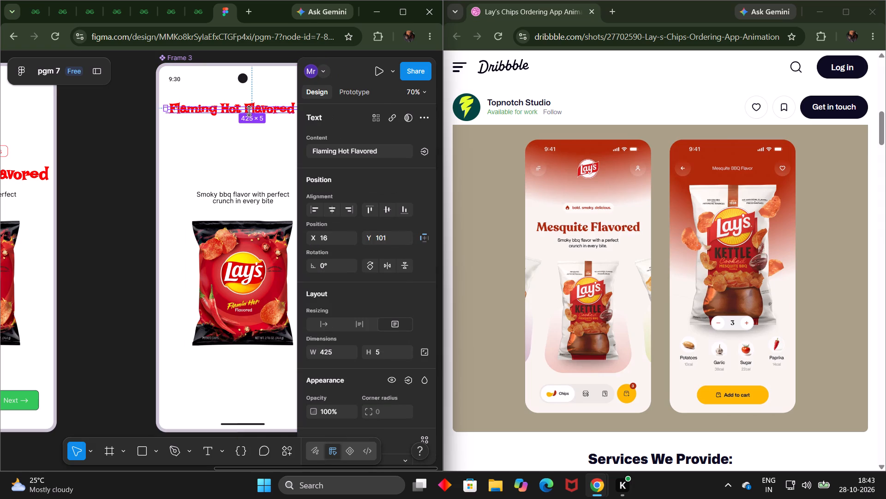
pyautogui.click(271, 107)
pyautogui.moveTo(274, 109); pyautogui.dragTo(283, 105)
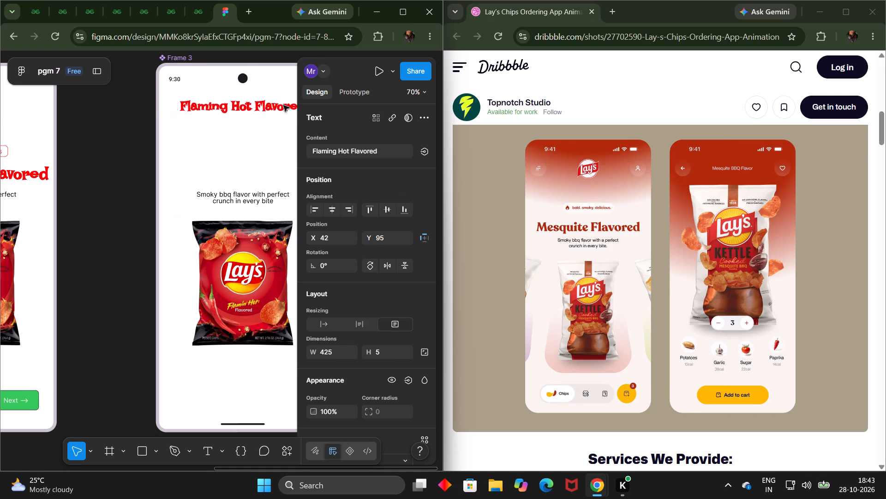
pyautogui.moveTo(283, 105); pyautogui.dragTo(286, 103)
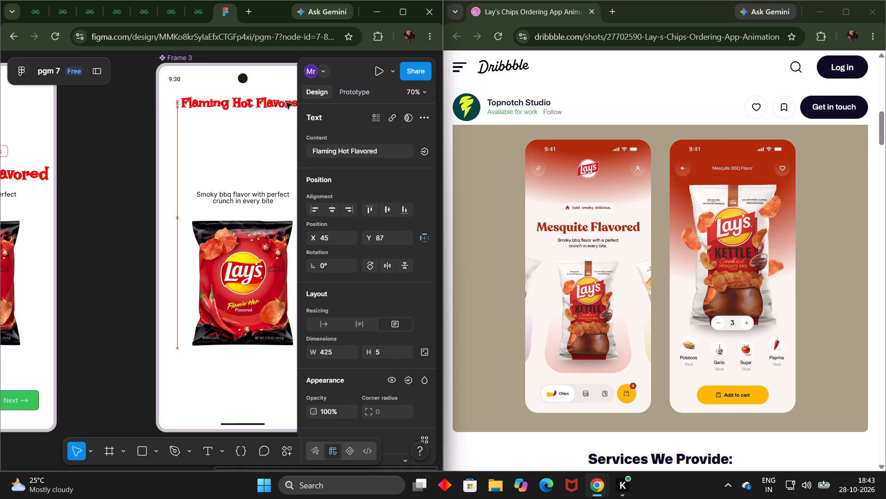
pyautogui.moveTo(286, 103); pyautogui.dragTo(284, 101)
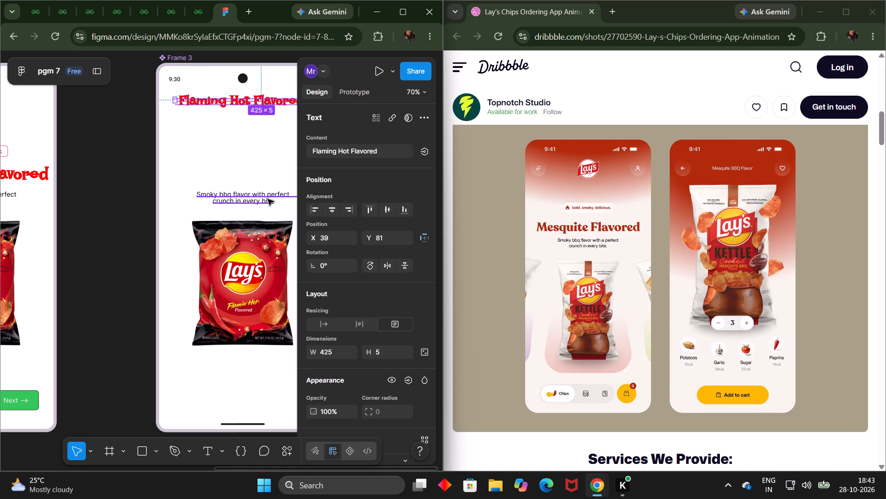
# Move the Smoky bbq flavor tagline up below the heading, to about X 89, Y 122.
pyautogui.moveTo(268, 200); pyautogui.dragTo(269, 139)
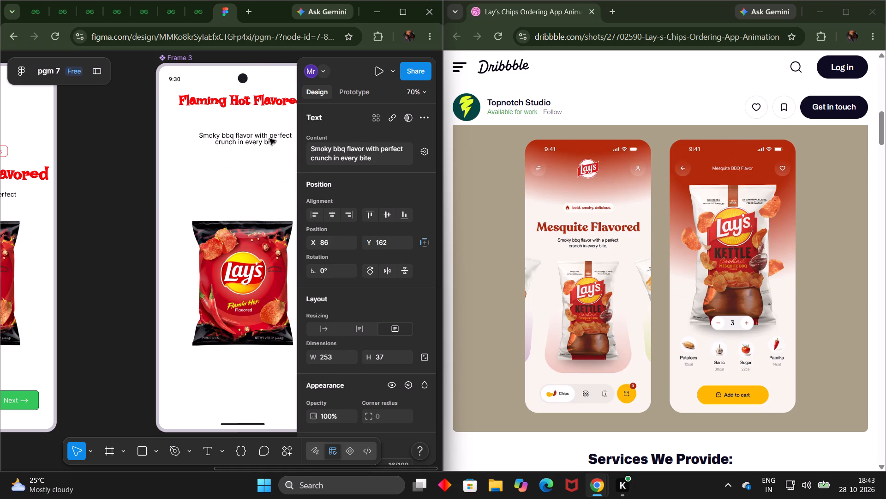
pyautogui.moveTo(269, 139); pyautogui.dragTo(271, 125)
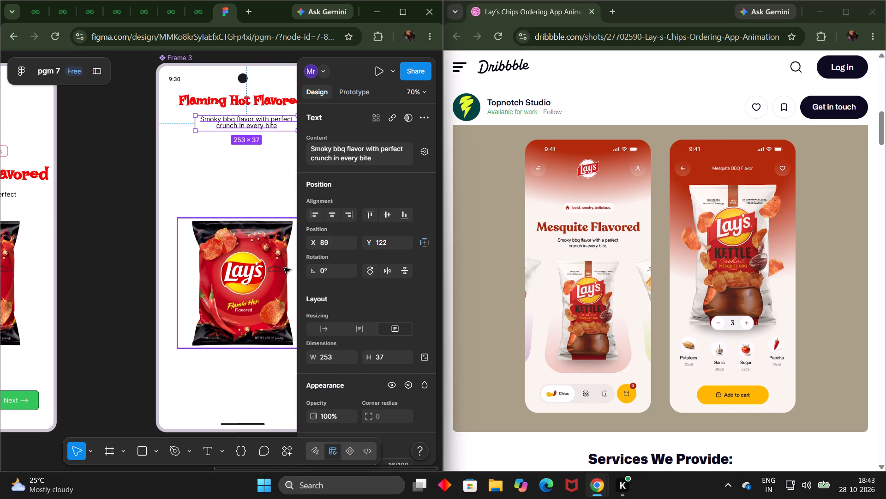
# Enlarge the Lay's packet image in Frame 3 to about 440 × 440 and move it up, centred just below the tagline.
pyautogui.click(284, 268)
pyautogui.moveTo(245, 217); pyautogui.dragTo(251, 168)
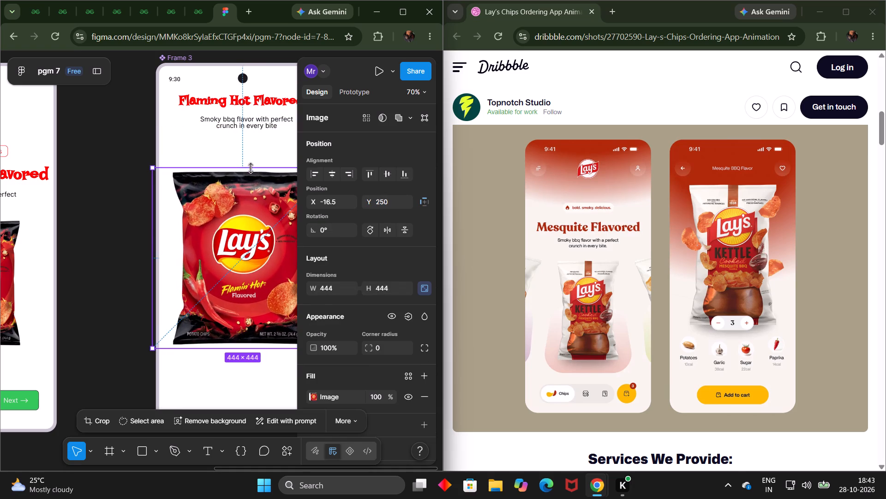
pyautogui.moveTo(251, 168); pyautogui.dragTo(251, 169)
pyautogui.moveTo(251, 199); pyautogui.dragTo(249, 166)
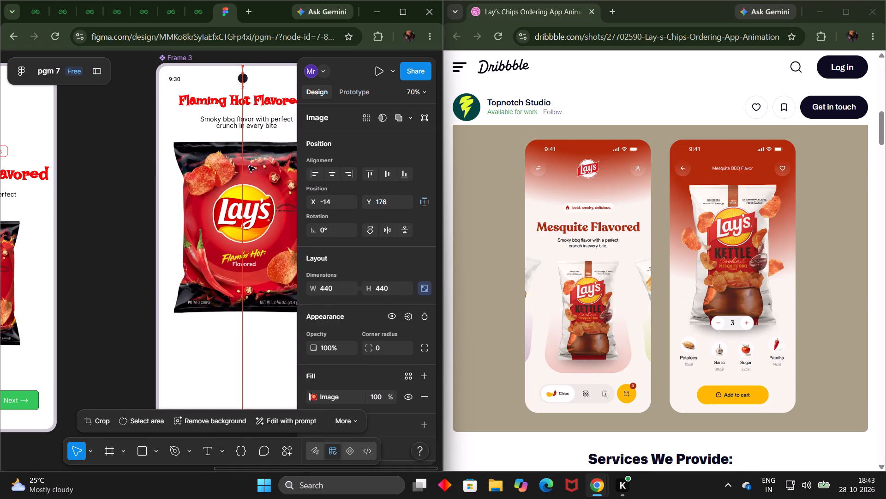
pyautogui.moveTo(249, 166); pyautogui.dragTo(250, 166)
pyautogui.click(126, 201)
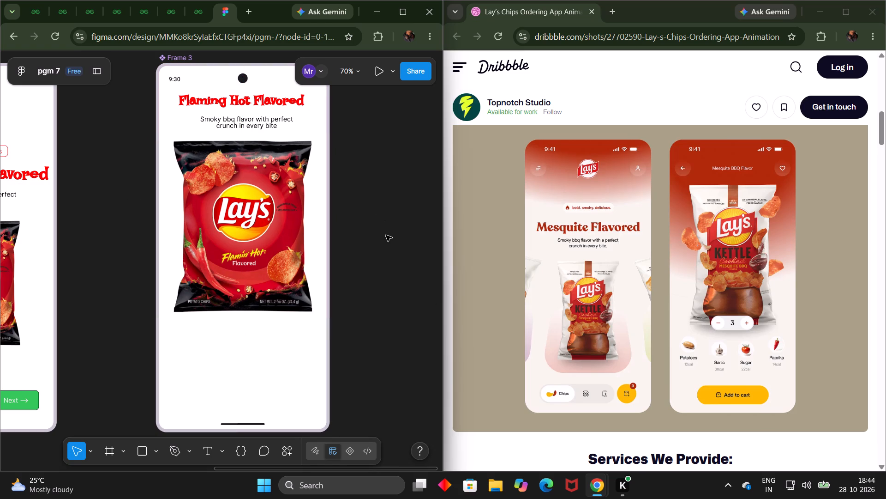
# Search the web for "pototos icons" in a new browser tab and open Flaticon's Potato Icons & Symbols result.
pyautogui.click(245, 10)
pyautogui.click(194, 17)
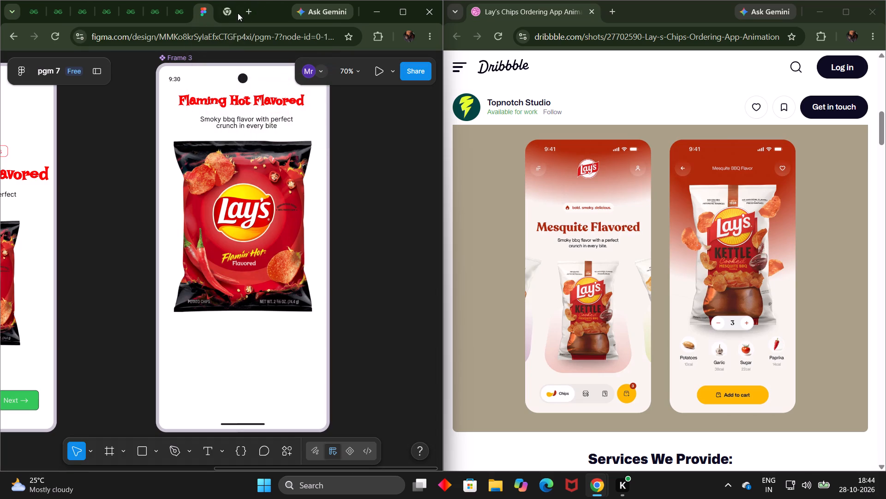
pyautogui.click(228, 12)
pyautogui.click(220, 41)
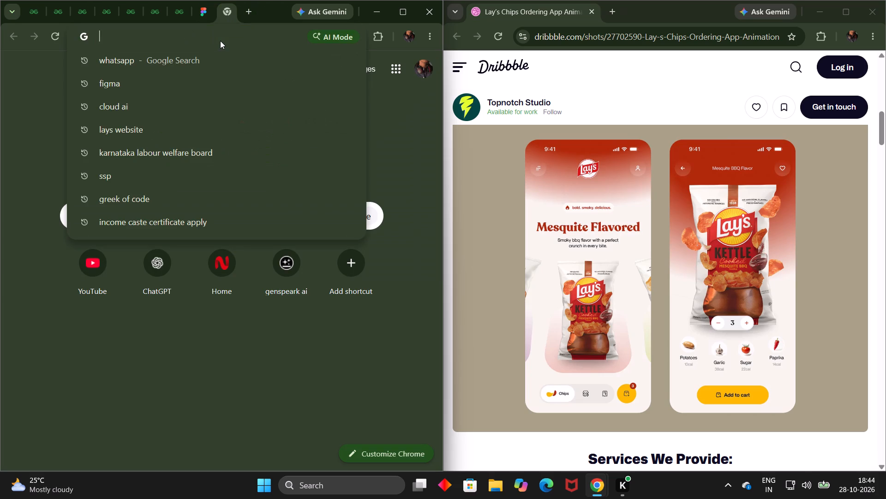
pyautogui.write('po')
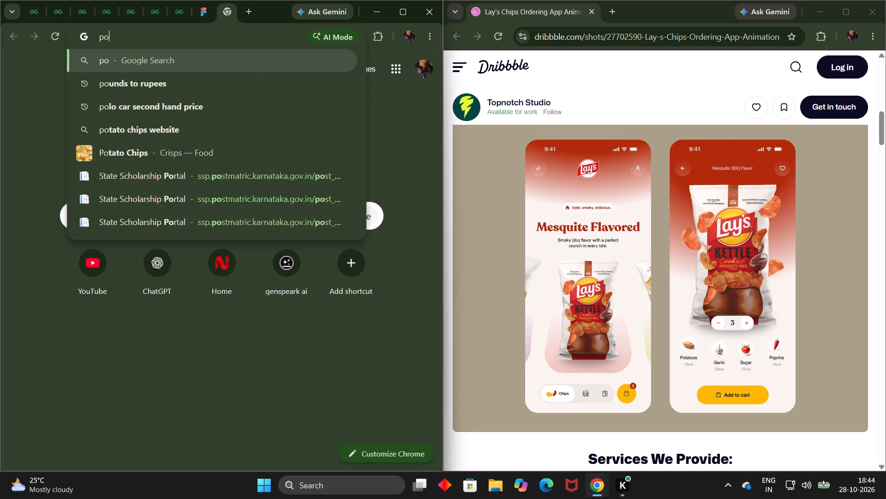
pyautogui.write('totos')
pyautogui.press('space')
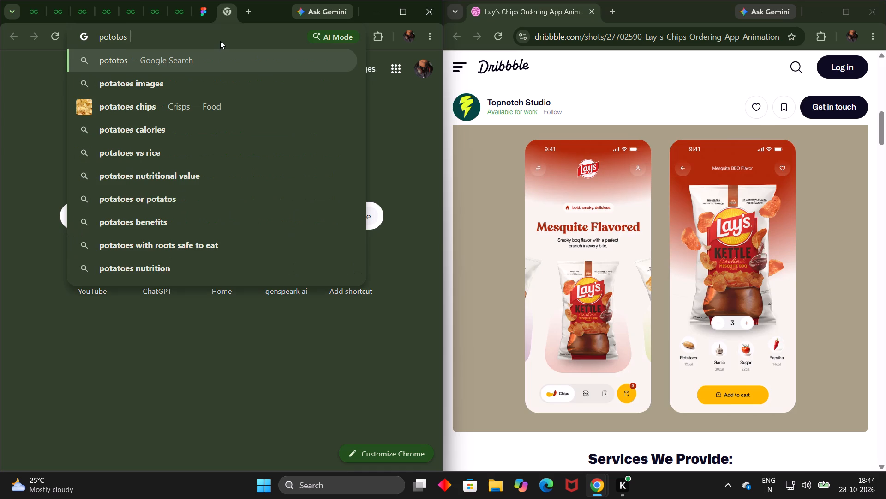
pyautogui.write('icons')
pyautogui.press('Return')
pyautogui.scroll(-3, 192, 179)
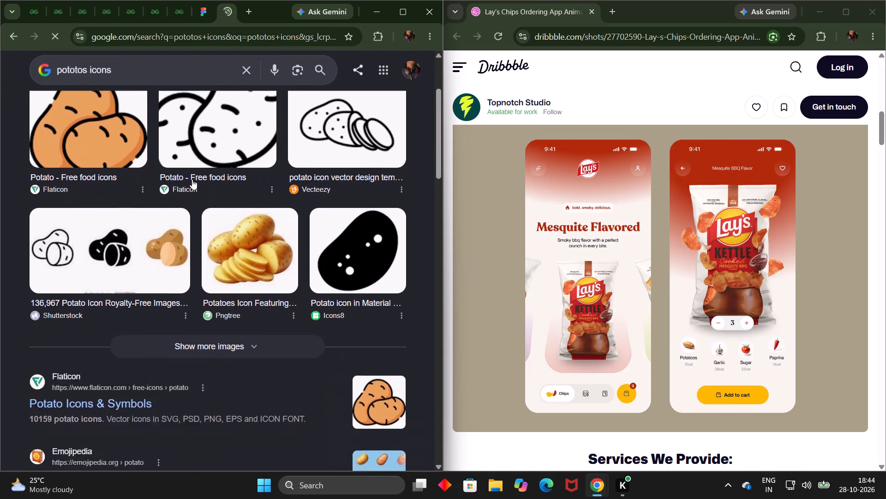
pyautogui.scroll(-3, 192, 179)
pyautogui.click(117, 297)
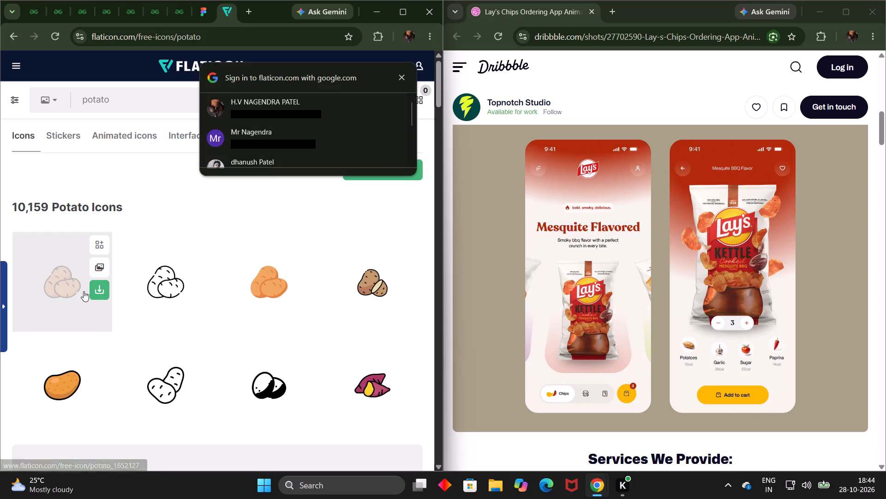
# Copy the image of the first coloured potato icon from Flaticon's potato icon results.
pyautogui.click(50, 274)
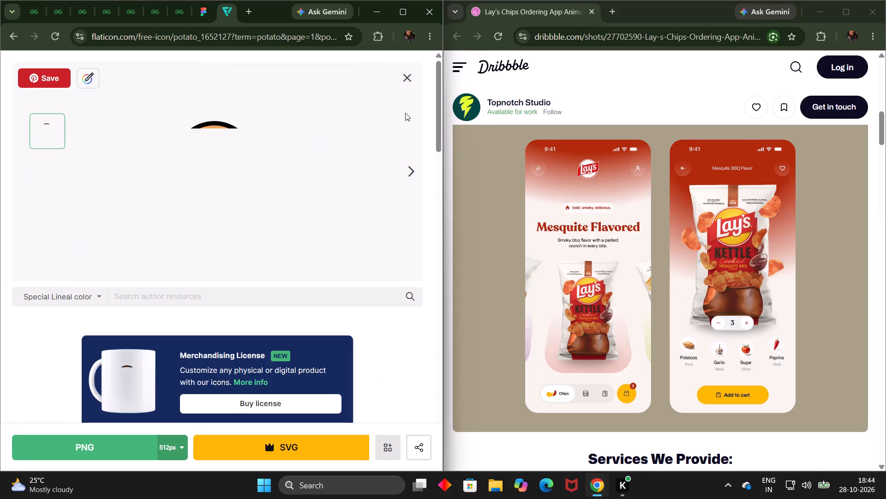
pyautogui.click(408, 76)
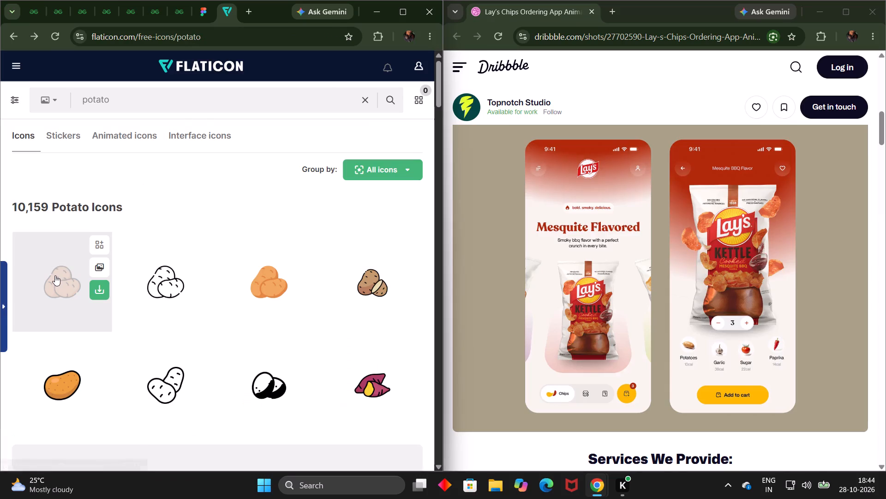
pyautogui.rightClick(55, 275)
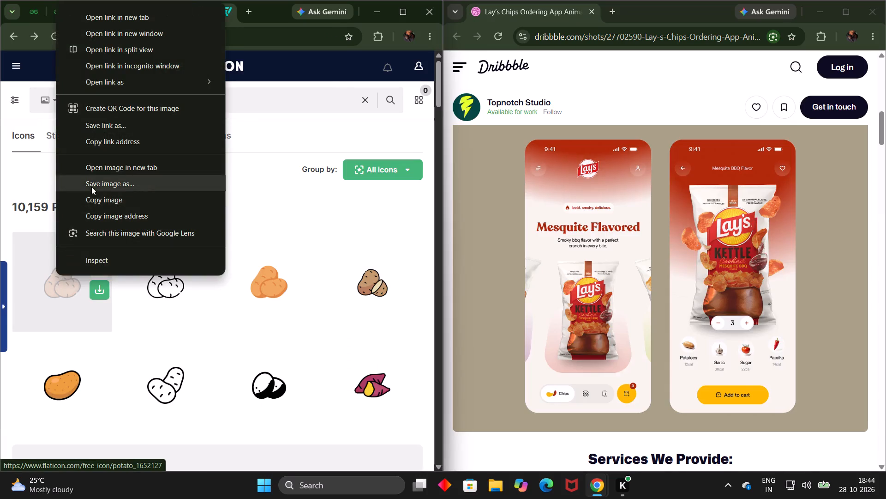
pyautogui.click(90, 201)
# Paste the potato icon into Figma's Frame 3, shrink it to about 41 × 41 and place it below the packet near X 39, Y 673.
pyautogui.click(209, 6)
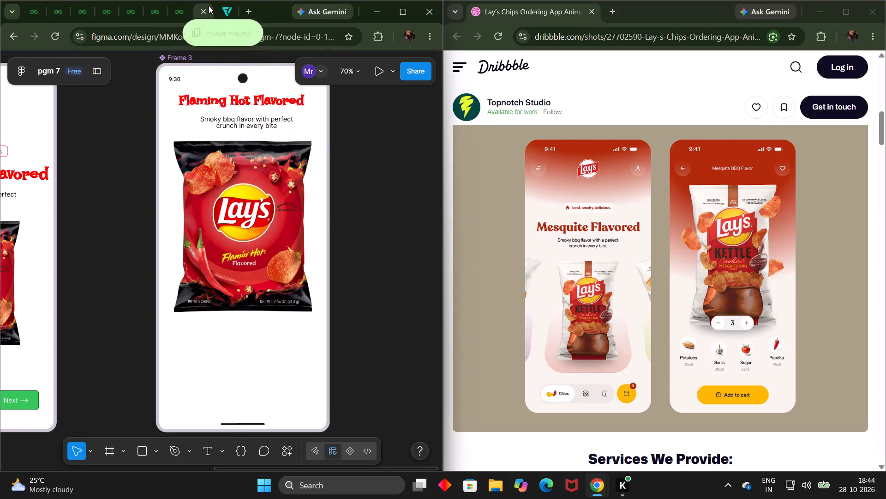
pyautogui.click(353, 237)
pyautogui.hotkey('ctrl', 'v')
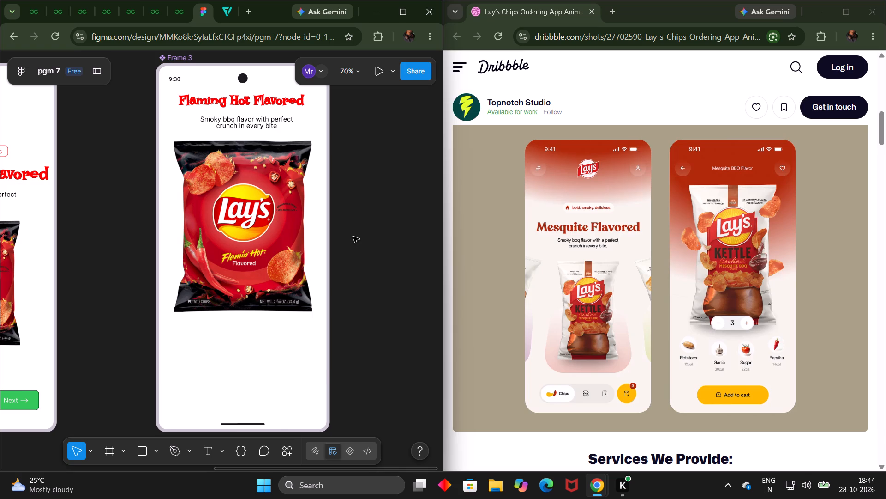
pyautogui.moveTo(223, 256); pyautogui.dragTo(205, 323)
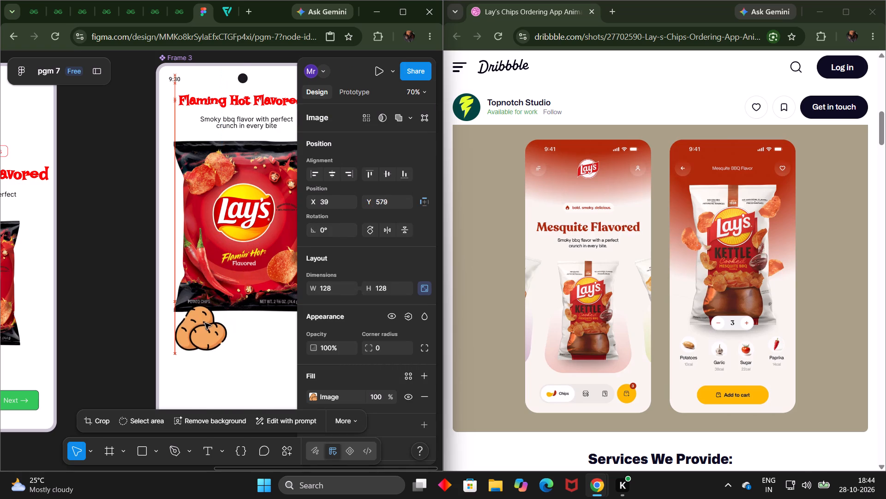
pyautogui.moveTo(205, 323); pyautogui.dragTo(197, 347)
pyautogui.moveTo(170, 327); pyautogui.dragTo(206, 362)
pyautogui.moveTo(214, 369); pyautogui.dragTo(191, 350)
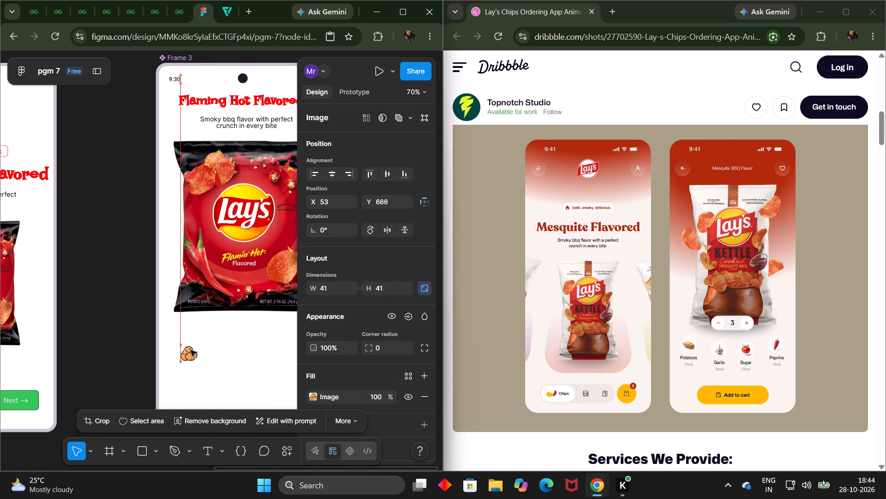
pyautogui.moveTo(191, 350); pyautogui.dragTo(185, 347)
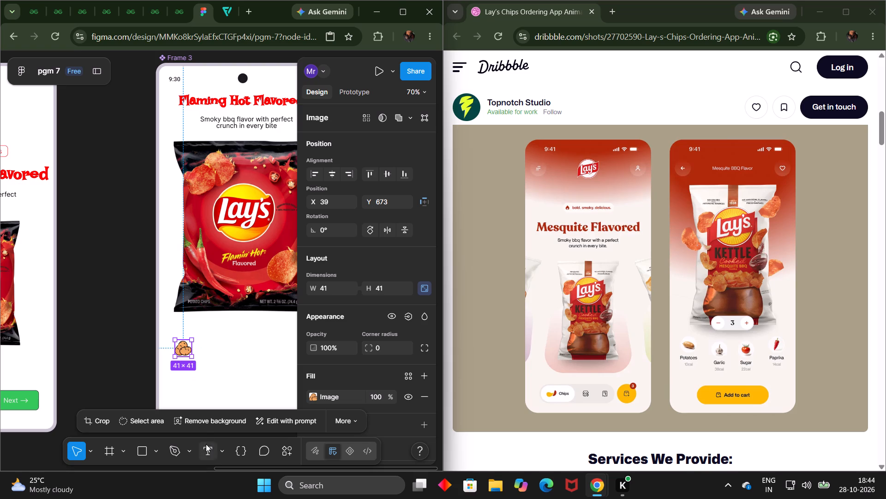
# Add a two-line text label reading "potatoes" and "10cal", centred under the potato icon at about X 6, Y 729.
pyautogui.click(206, 447)
pyautogui.moveTo(168, 372); pyautogui.dragTo(187, 371)
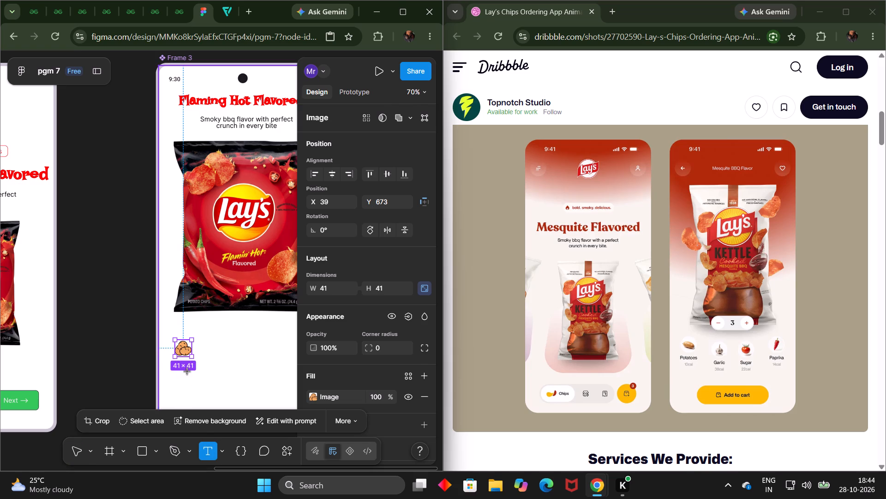
pyautogui.moveTo(187, 371); pyautogui.dragTo(212, 380)
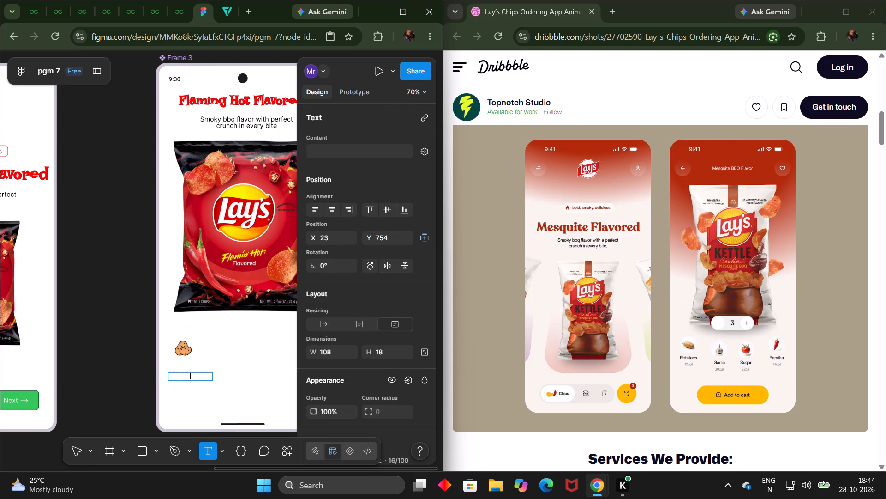
pyautogui.press('p')
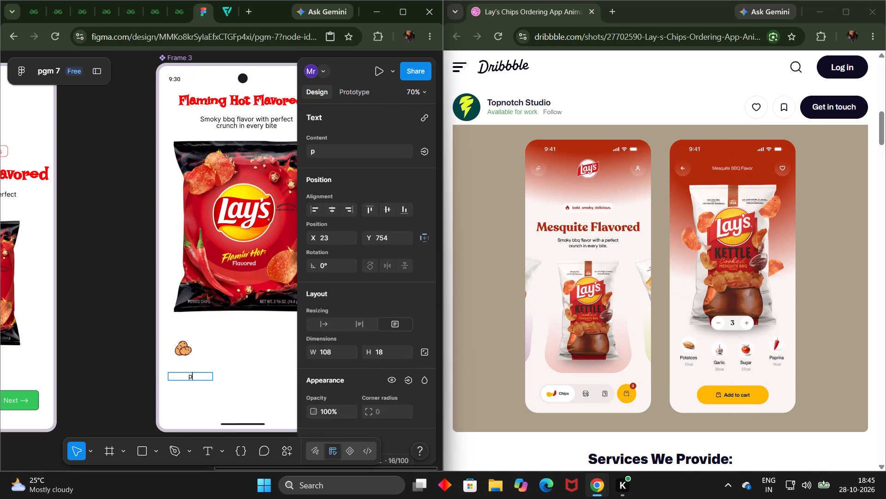
pyautogui.write('ota')
pyautogui.press('o')
pyautogui.press('BackSpace')
pyautogui.write('toes')
pyautogui.press('Return')
pyautogui.write('10')
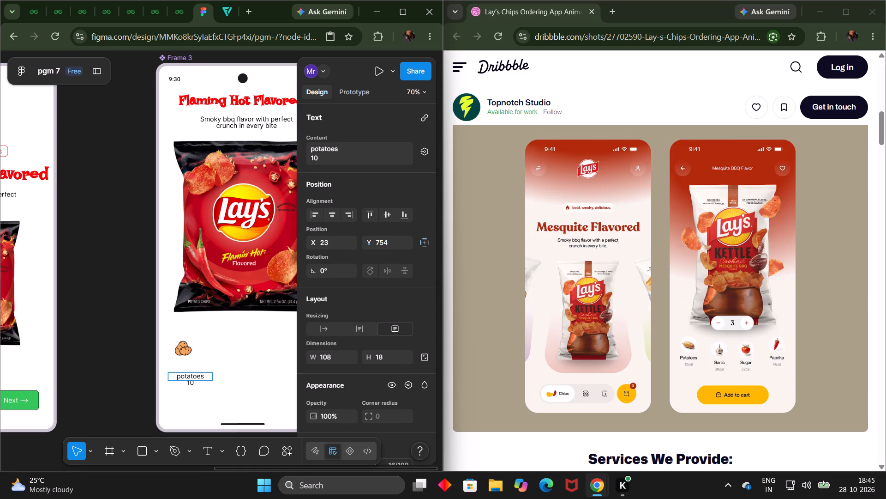
pyautogui.write('cal')
pyautogui.click(226, 393)
pyautogui.moveTo(206, 377); pyautogui.dragTo(199, 365)
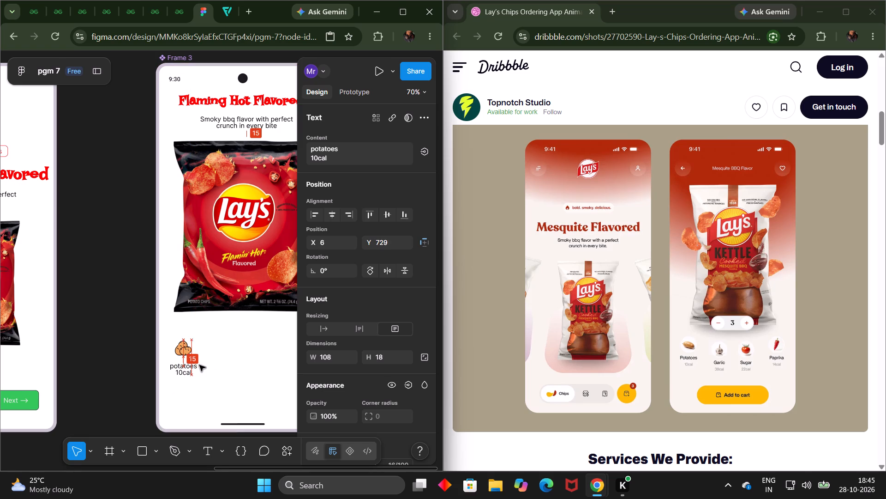
pyautogui.moveTo(199, 365); pyautogui.dragTo(199, 364)
# Fit the potatoes label's box height to its text, detach its text style and set the font size to 13.
pyautogui.click(198, 374)
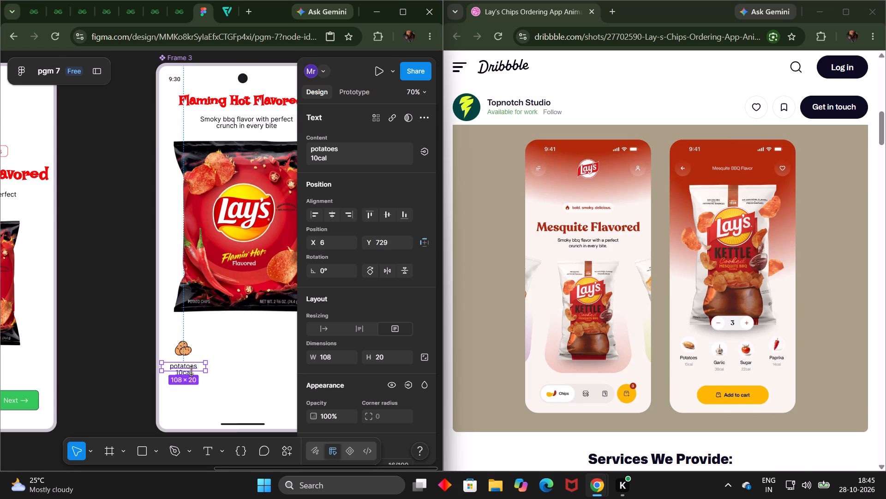
pyautogui.doubleClick(194, 372)
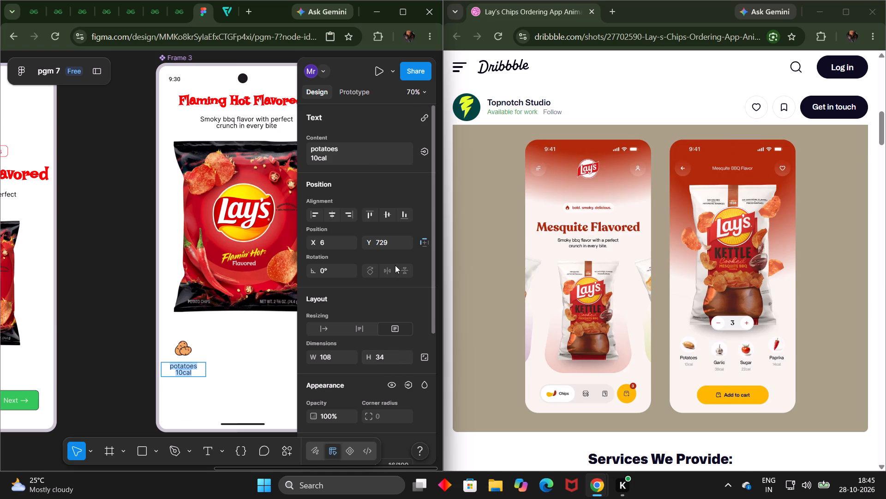
pyautogui.scroll(-1, 396, 265)
pyautogui.scroll(-2, 400, 341)
pyautogui.scroll(3, 400, 341)
pyautogui.scroll(-2, 415, 397)
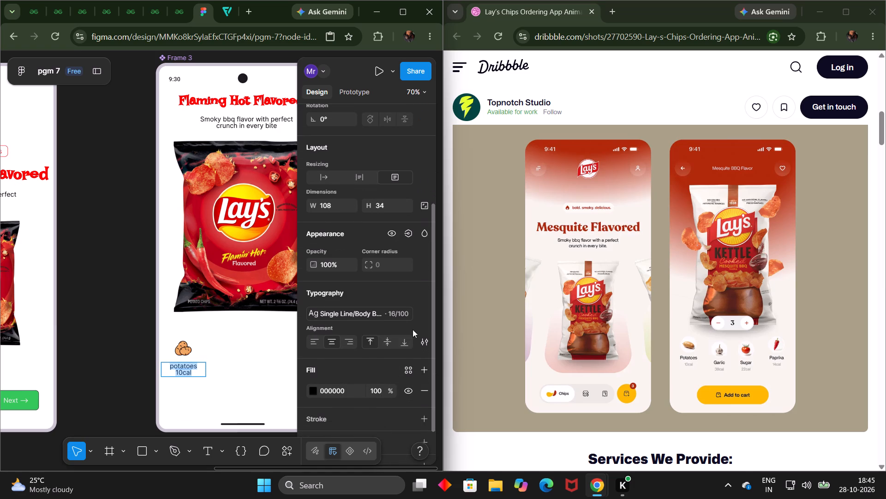
pyautogui.click(421, 314)
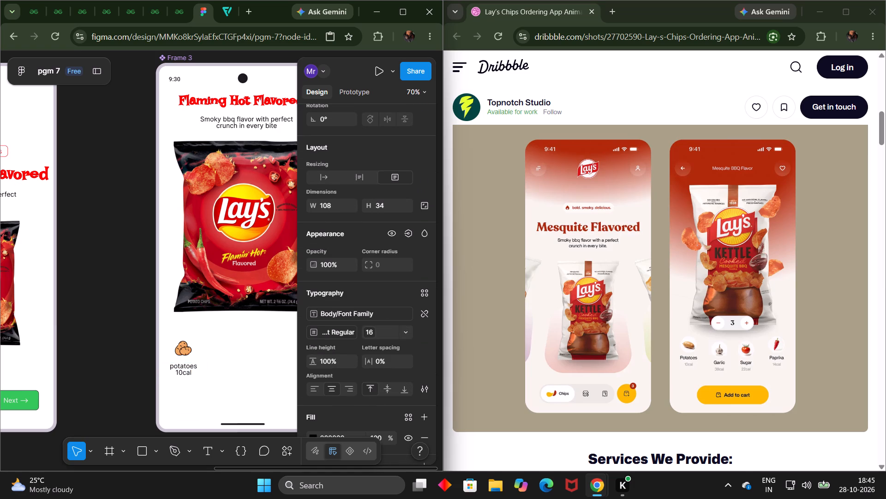
pyautogui.click(172, 365)
pyautogui.doubleClick(172, 365)
pyautogui.moveTo(170, 365); pyautogui.dragTo(196, 372)
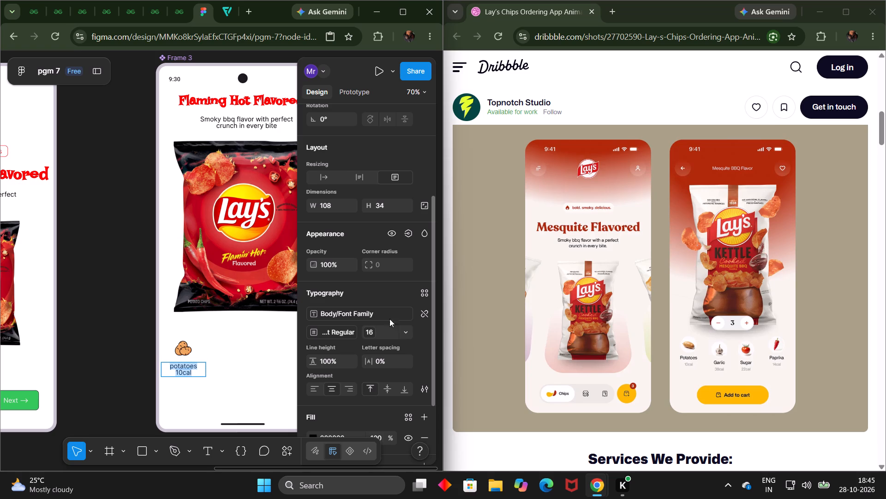
pyautogui.click(402, 331)
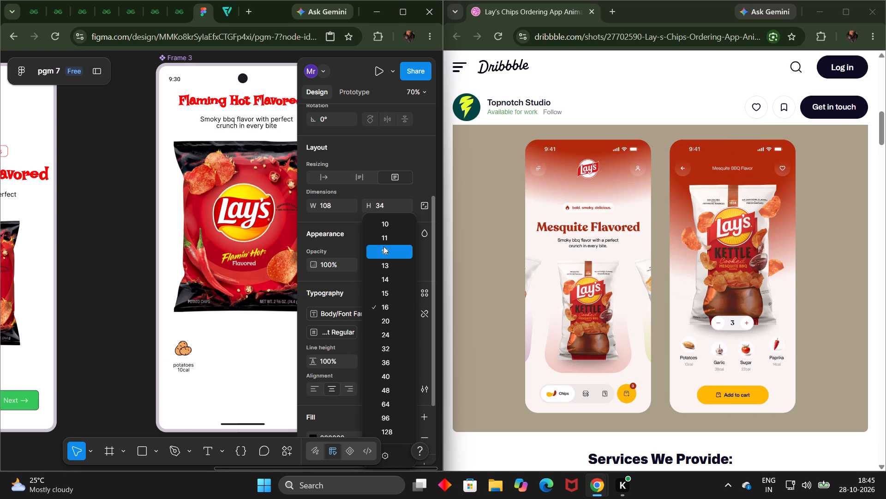
pyautogui.click(383, 264)
pyautogui.click(112, 309)
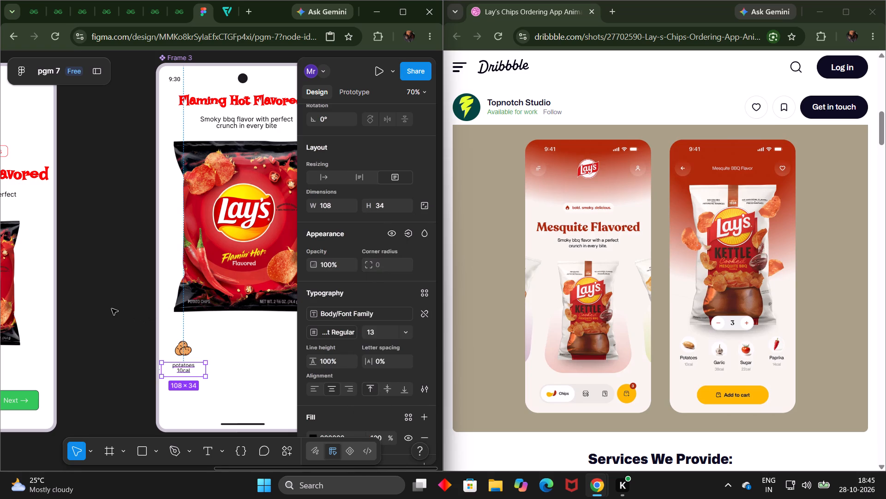
# Move the potatoes 10cal label up so it sits directly beneath the potato icon.
pyautogui.moveTo(197, 371); pyautogui.dragTo(196, 363)
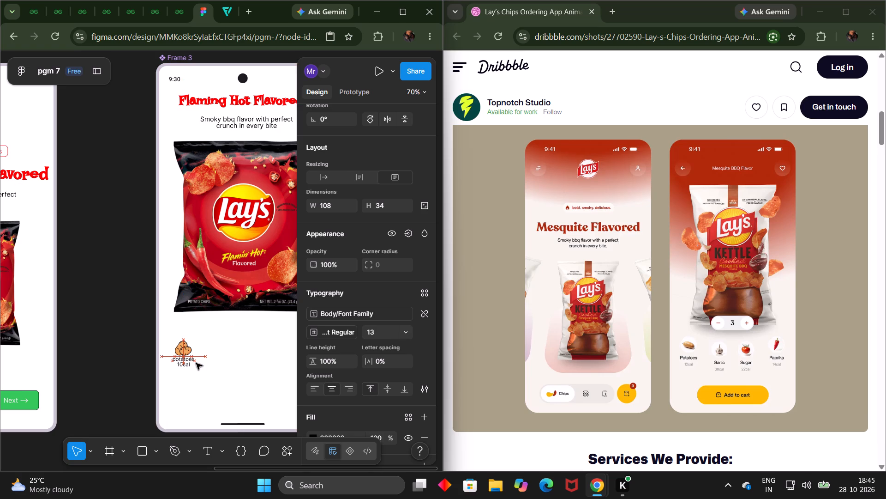
pyautogui.moveTo(196, 363); pyautogui.dragTo(196, 365)
pyautogui.click(117, 344)
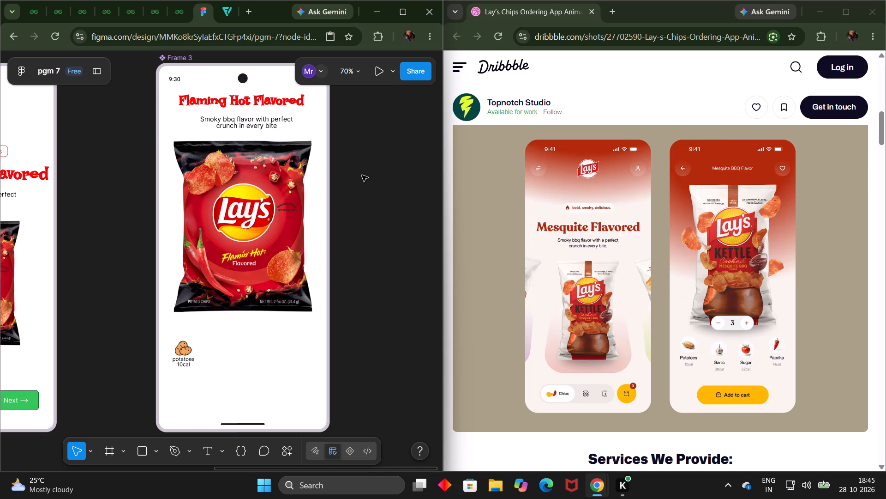
# Switch to Flaticon and search its icons for "garlic".
pyautogui.click(224, 14)
pyautogui.click(154, 102)
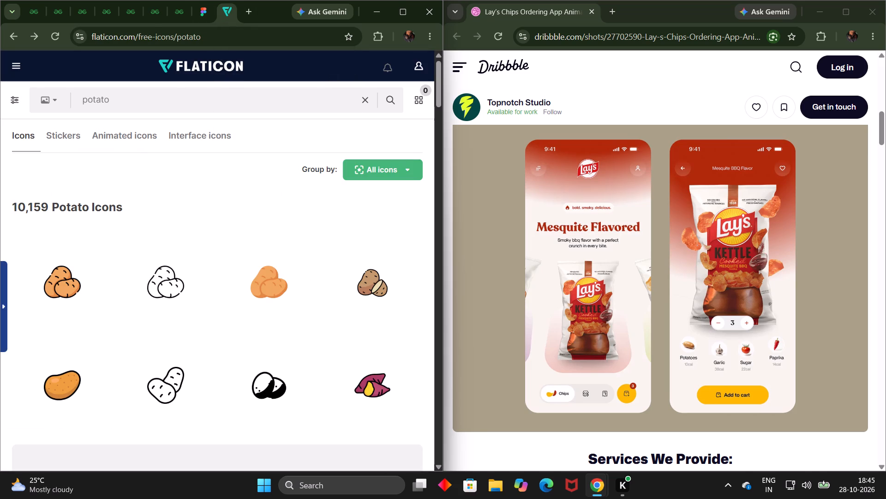
pyautogui.press('BackSpace')
pyautogui.press('BackSpace')
pyautogui.press('BackSpace')
pyautogui.press('BackSpace')
pyautogui.press('BackSpace')
pyautogui.press('BackSpace')
pyautogui.press('BackSpace')
pyautogui.press('BackSpace')
pyautogui.press('BackSpace')
pyautogui.press('BackSpace')
pyautogui.press('BackSpace')
pyautogui.press('BackSpace')
pyautogui.press('BackSpace')
pyautogui.click(154, 102)
pyautogui.write('gar')
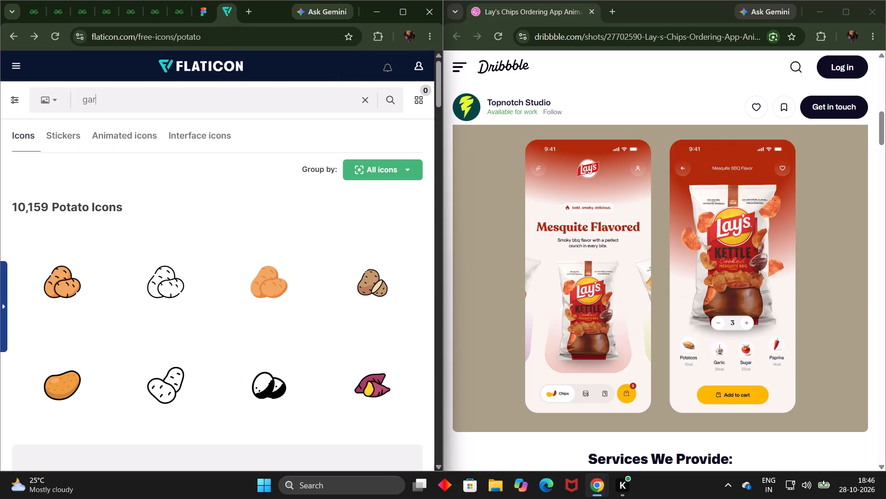
pyautogui.write('lic')
pyautogui.press('Return')
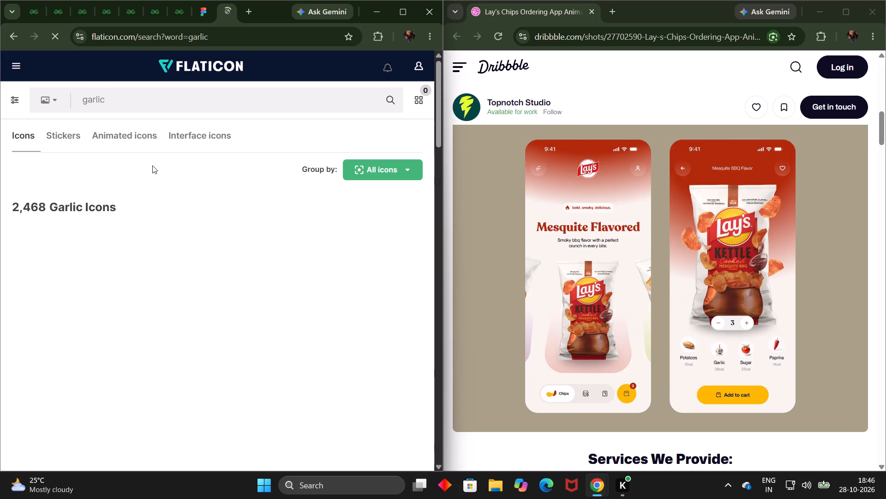
pyautogui.scroll(-1, 176, 207)
pyautogui.scroll(1, 176, 207)
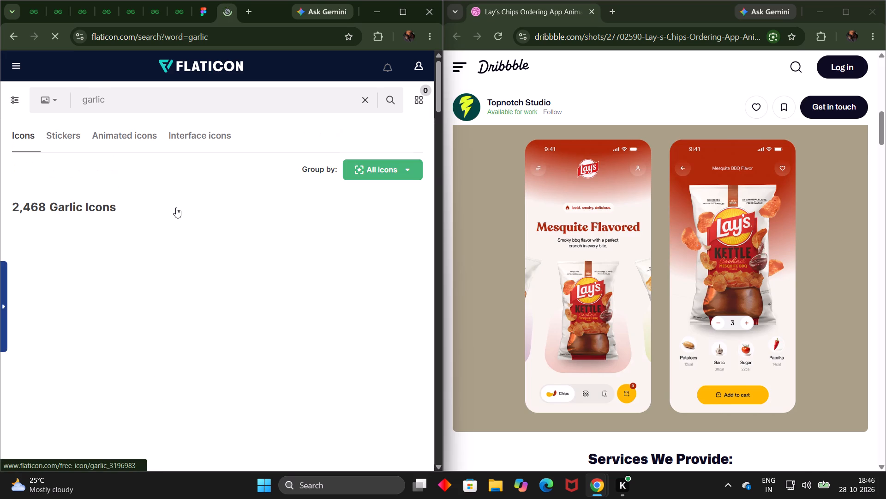
pyautogui.scroll(1, 176, 207)
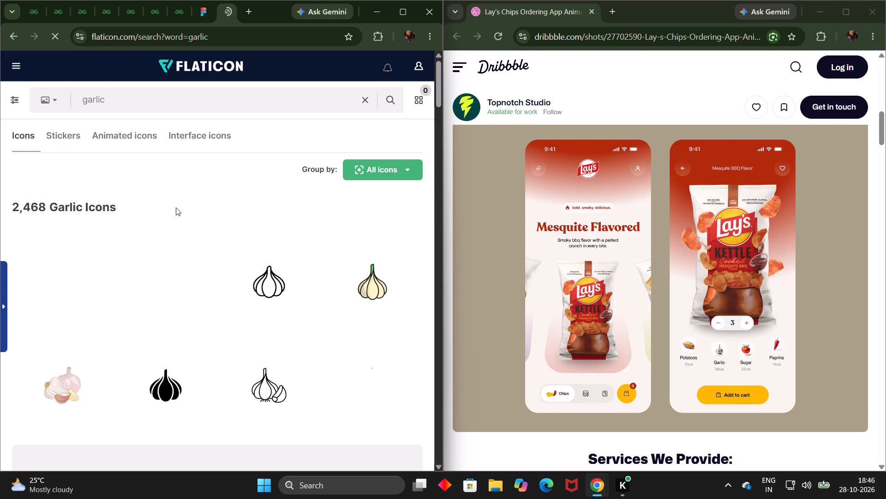
pyautogui.scroll(-1, 176, 207)
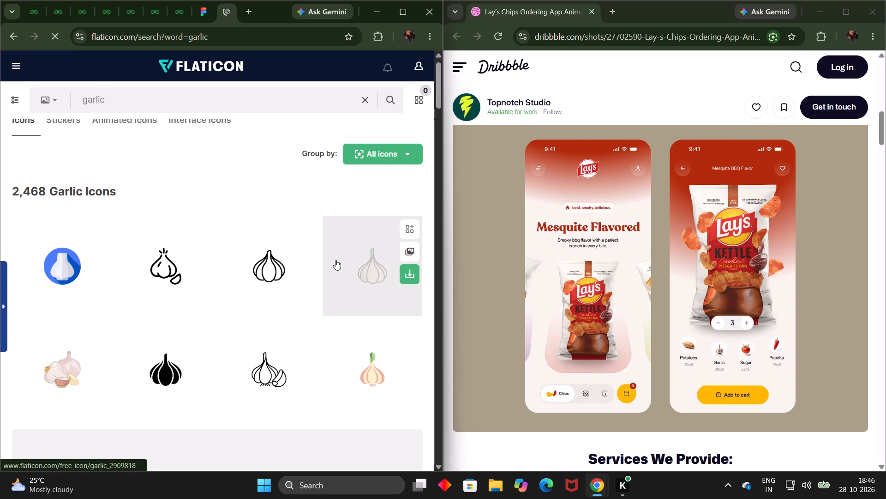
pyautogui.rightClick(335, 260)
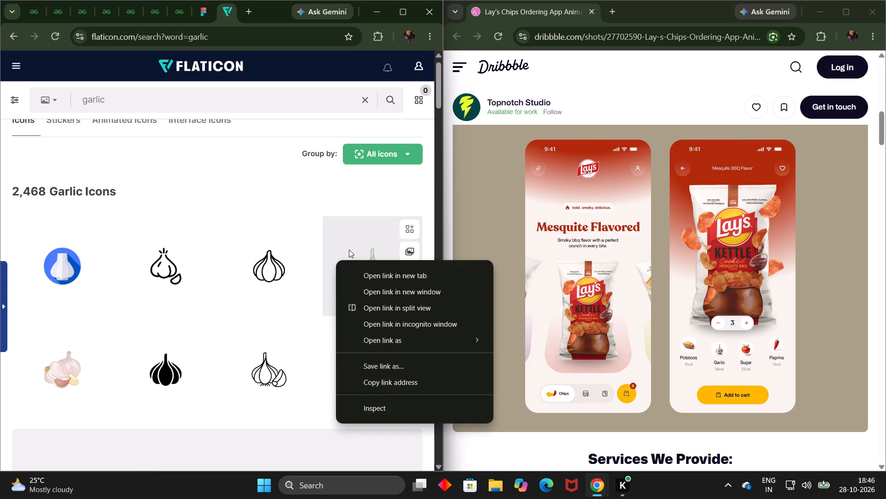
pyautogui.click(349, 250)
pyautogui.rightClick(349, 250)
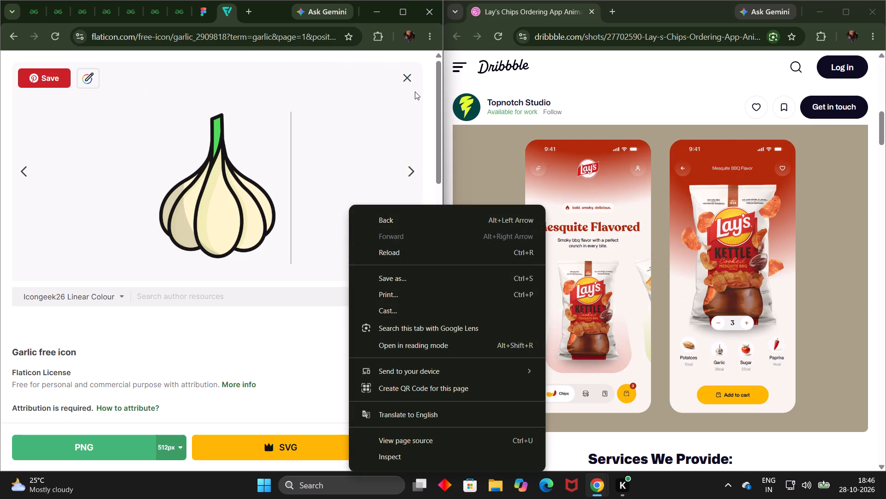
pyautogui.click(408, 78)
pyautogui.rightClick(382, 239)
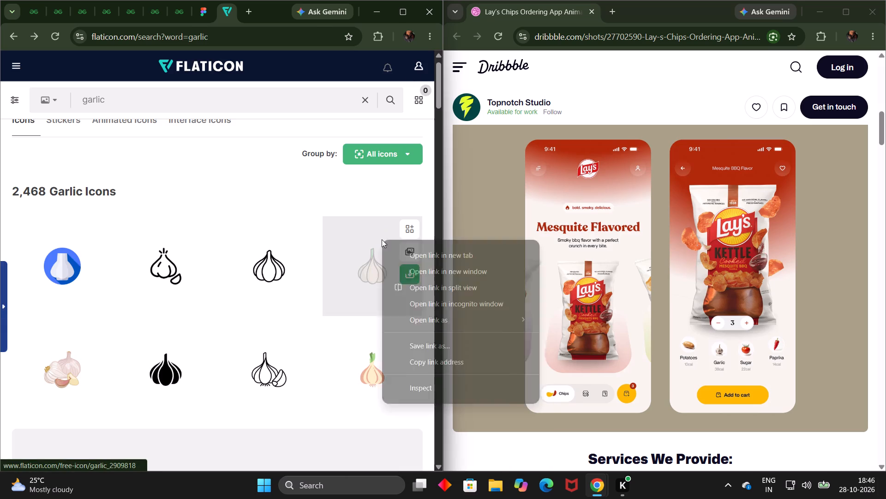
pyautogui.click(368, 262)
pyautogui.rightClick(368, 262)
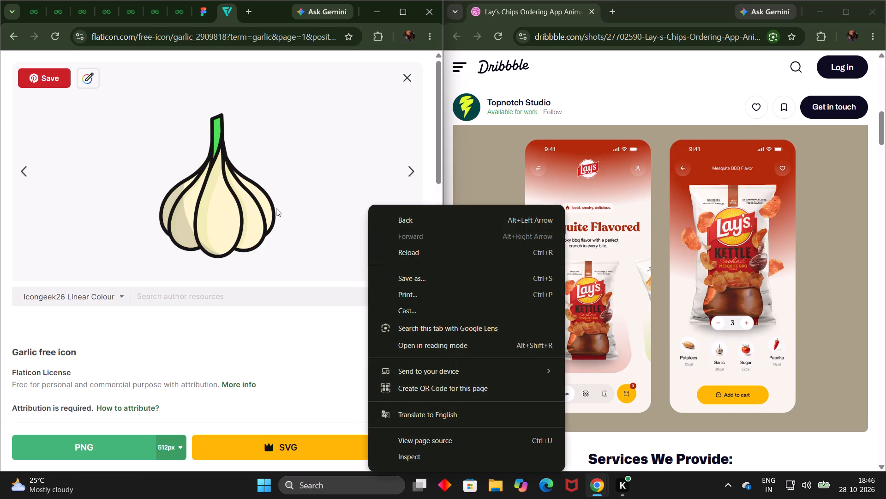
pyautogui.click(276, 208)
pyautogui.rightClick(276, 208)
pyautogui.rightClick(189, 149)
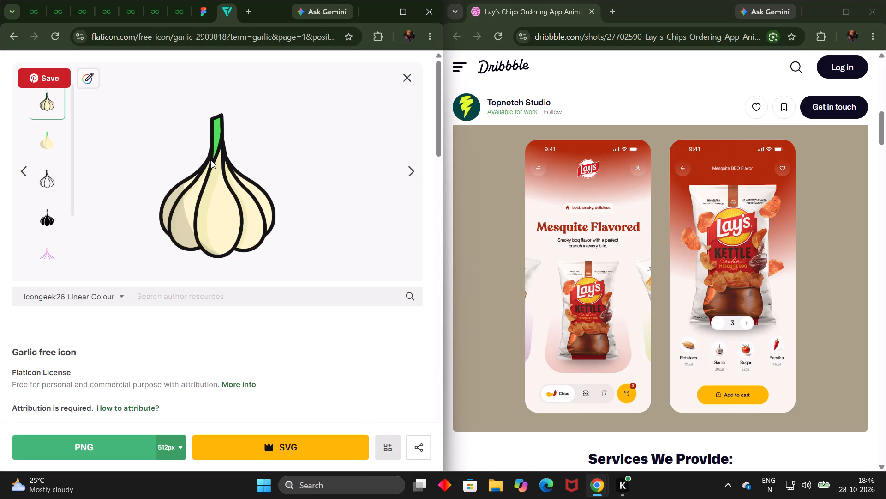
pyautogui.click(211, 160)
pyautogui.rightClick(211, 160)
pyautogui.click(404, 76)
# Copy the image of the cream garlic bulb icon with the green stem from the search results.
pyautogui.rightClick(386, 259)
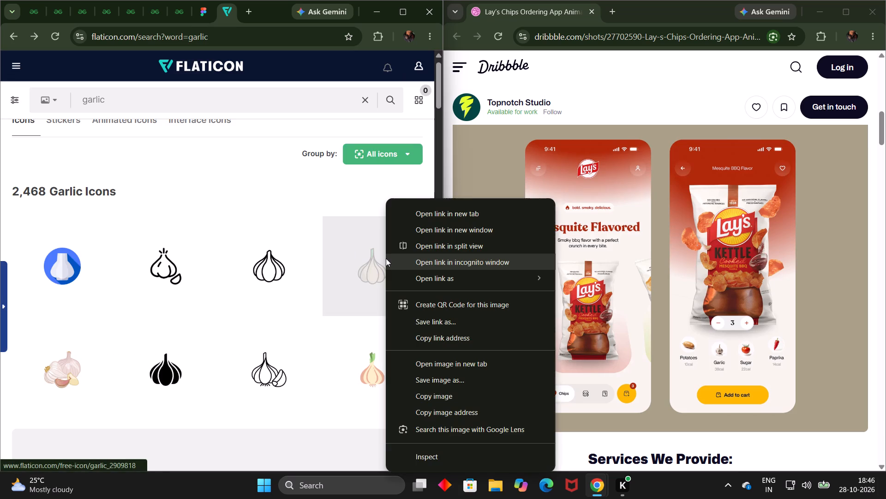
pyautogui.click(439, 397)
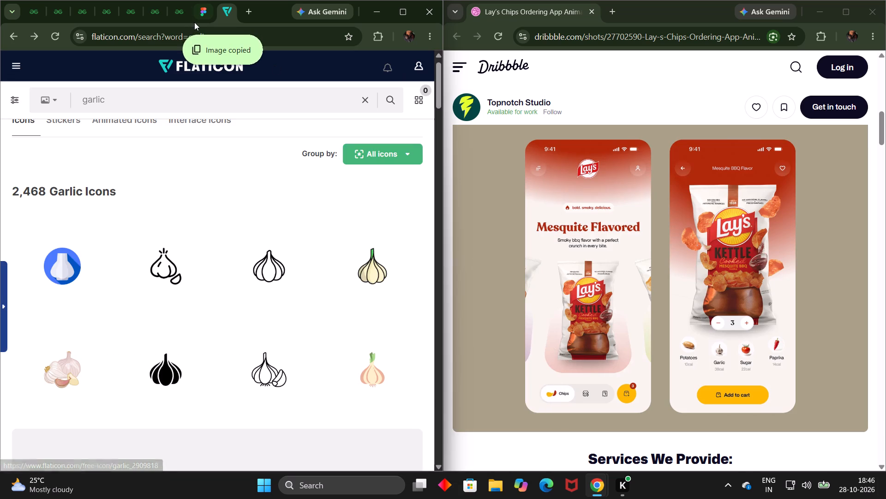
# Paste the garlic icon into Figma's Frame 3, shrink it to about 41 × 41 and place it beside the potato icon near X 132, Y 673.
pyautogui.click(199, 17)
pyautogui.click(363, 317)
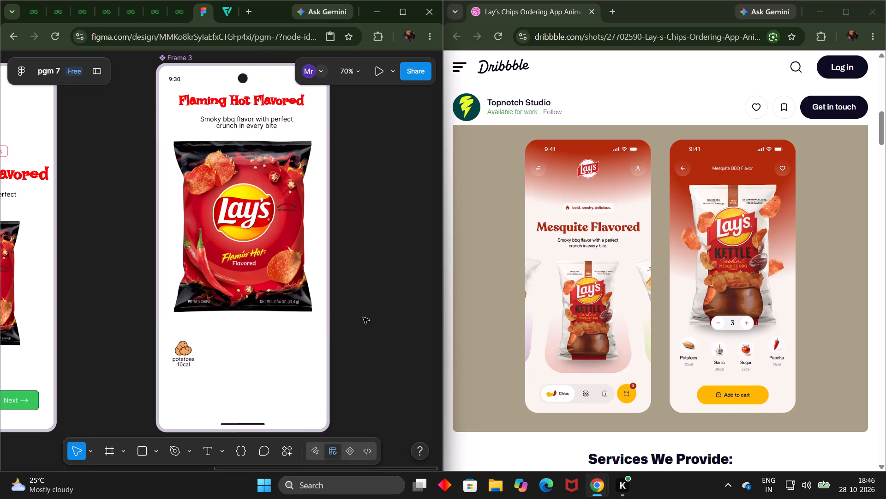
pyautogui.click(321, 332)
pyautogui.hotkey('ctrl', 'v')
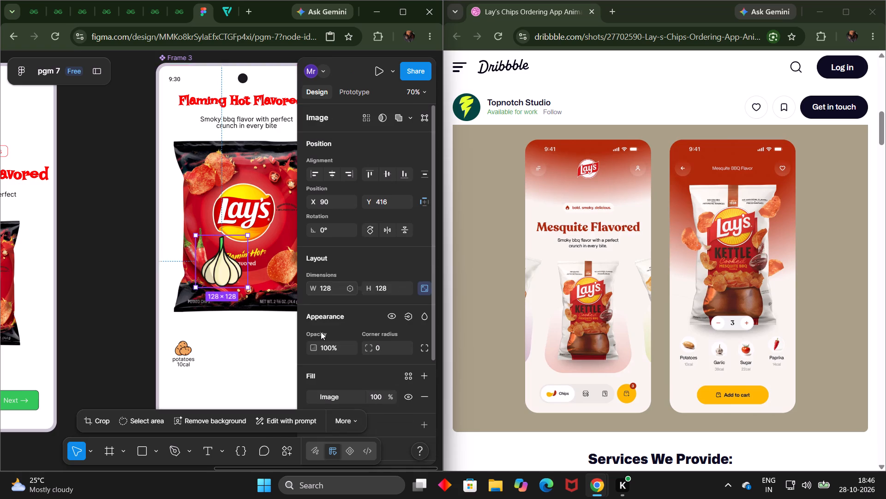
pyautogui.moveTo(196, 234); pyautogui.dragTo(196, 235)
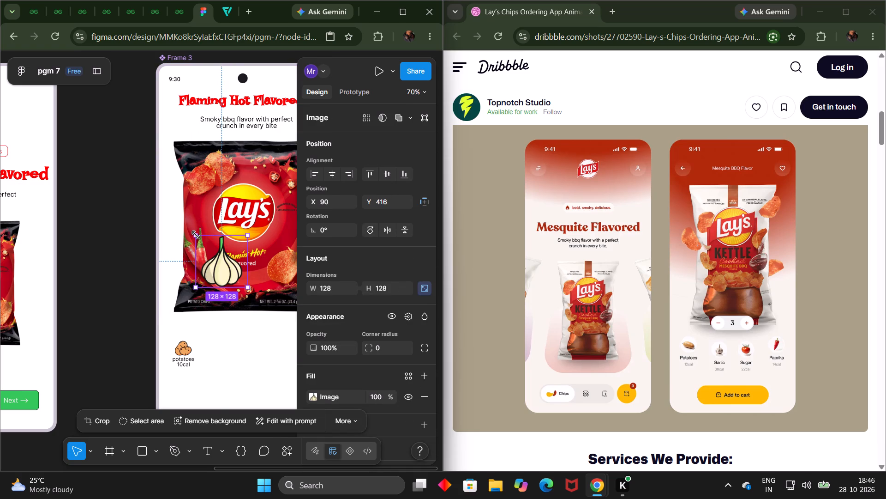
pyautogui.moveTo(196, 235); pyautogui.dragTo(228, 266)
pyautogui.moveTo(234, 273); pyautogui.dragTo(235, 313)
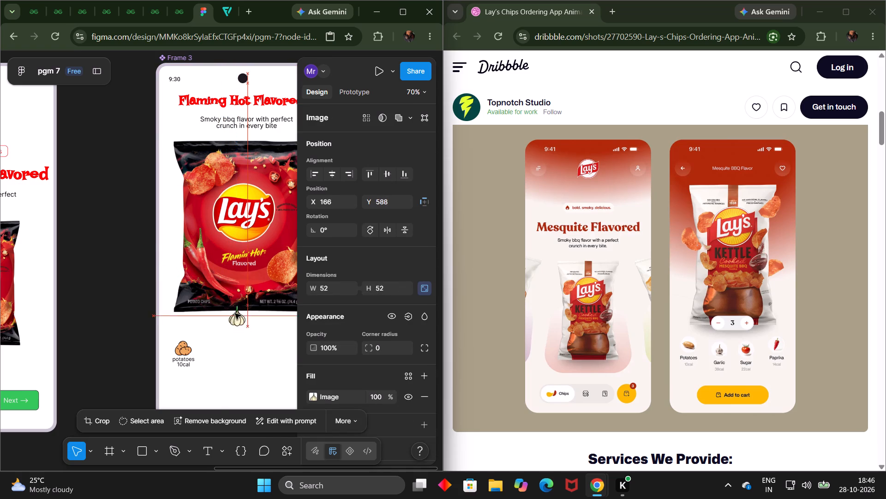
pyautogui.moveTo(235, 313); pyautogui.dragTo(219, 343)
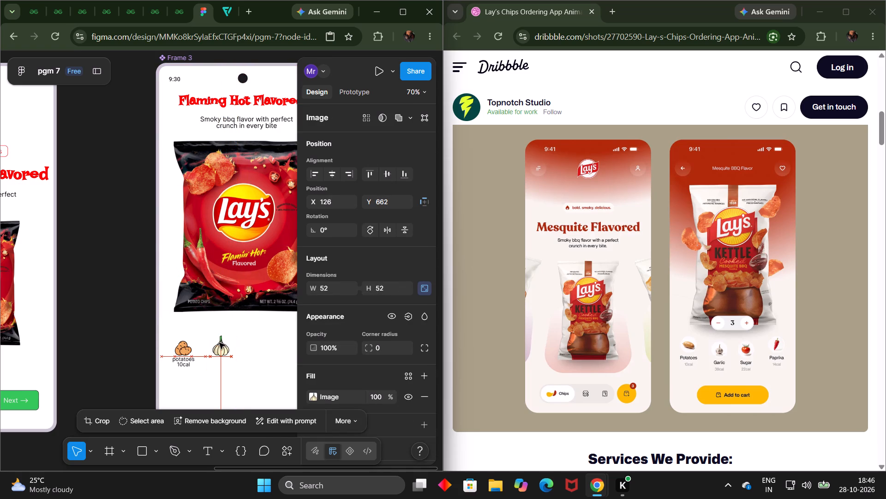
pyautogui.moveTo(219, 343); pyautogui.dragTo(218, 343)
pyautogui.moveTo(219, 333); pyautogui.dragTo(220, 335)
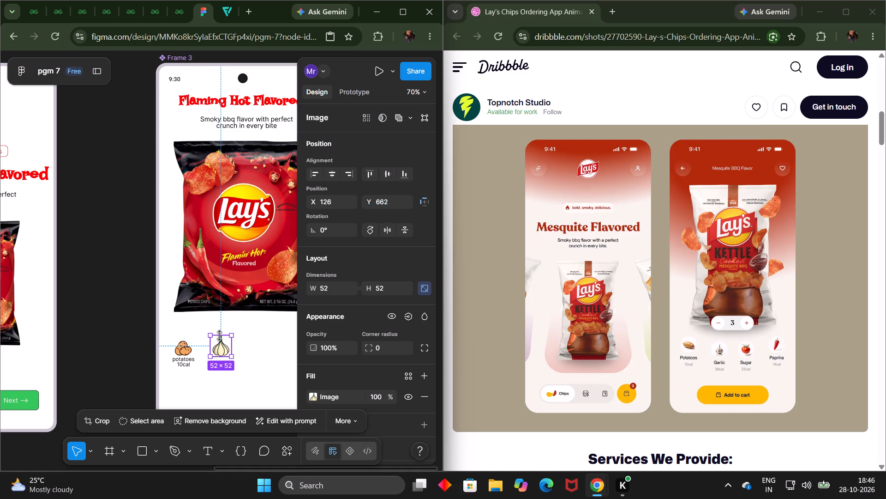
pyautogui.moveTo(220, 335); pyautogui.dragTo(220, 339)
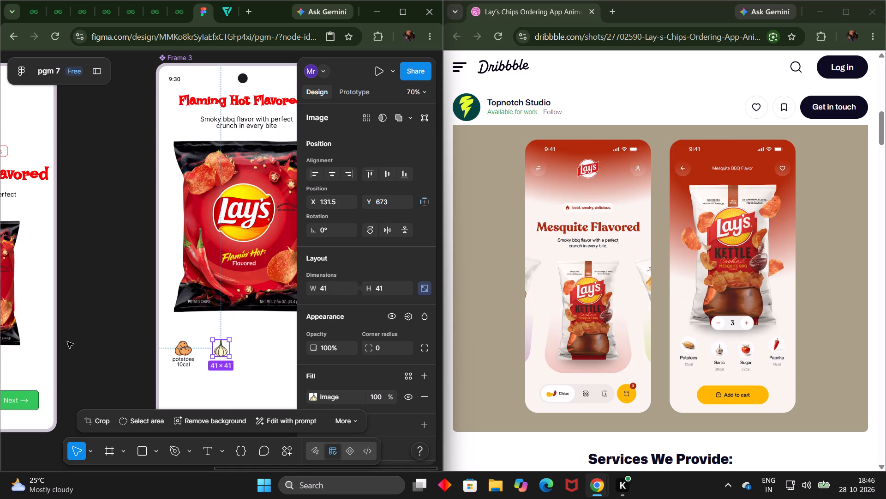
pyautogui.click(67, 342)
pyautogui.click(227, 347)
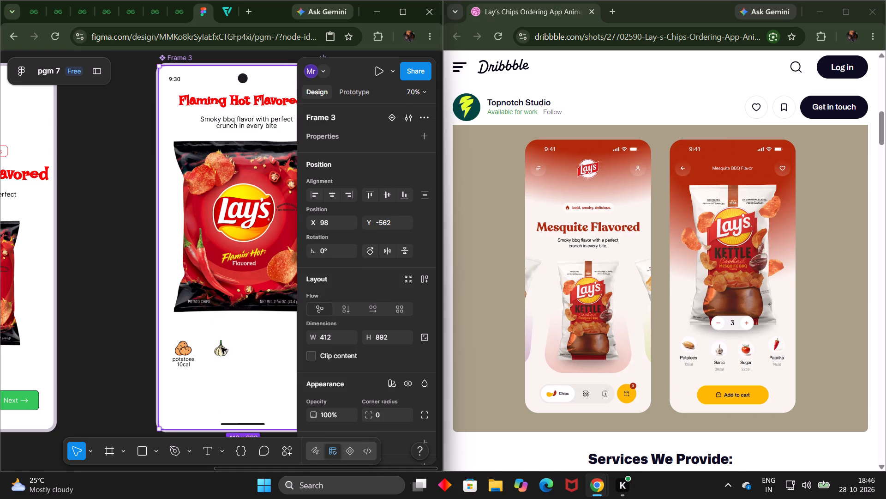
pyautogui.doubleClick(221, 347)
pyautogui.click(221, 339)
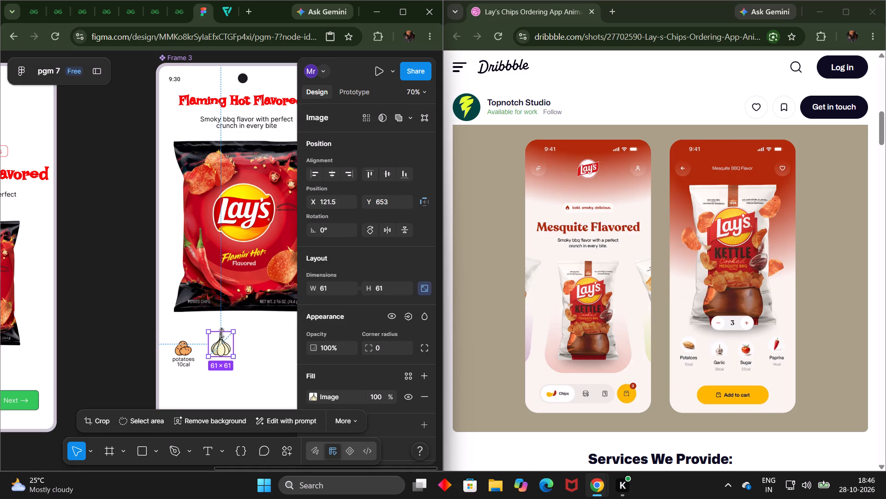
# Add a two-line text label reading "Garlic" and "30cal" below the garlic icon, in a box about 107 × 24 at X 119, Y 724.
pyautogui.click(210, 447)
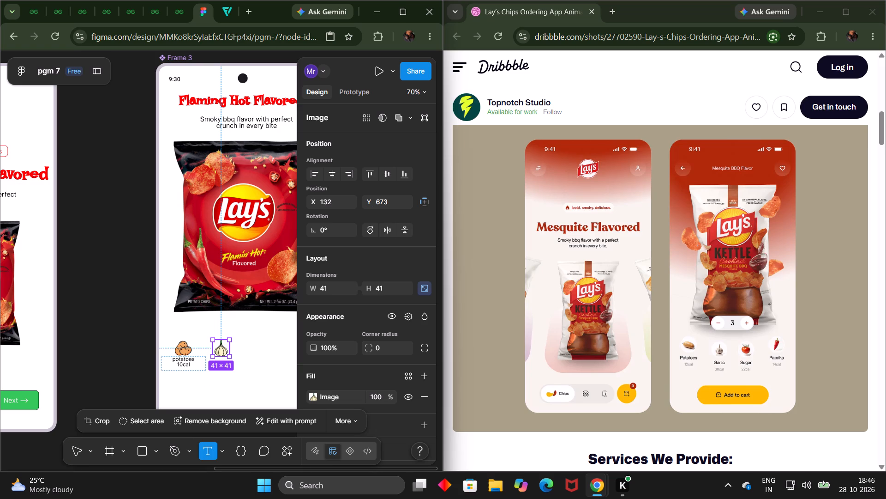
pyautogui.moveTo(208, 360); pyautogui.dragTo(245, 368)
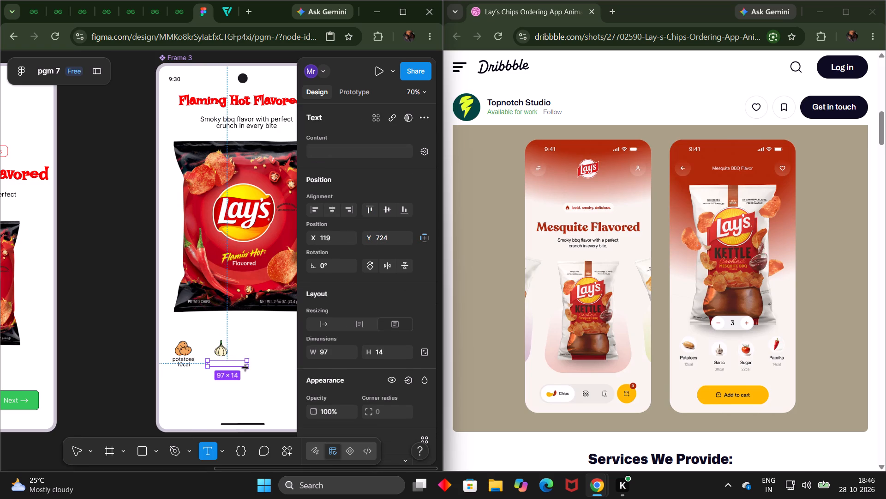
pyautogui.moveTo(245, 368); pyautogui.dragTo(251, 371)
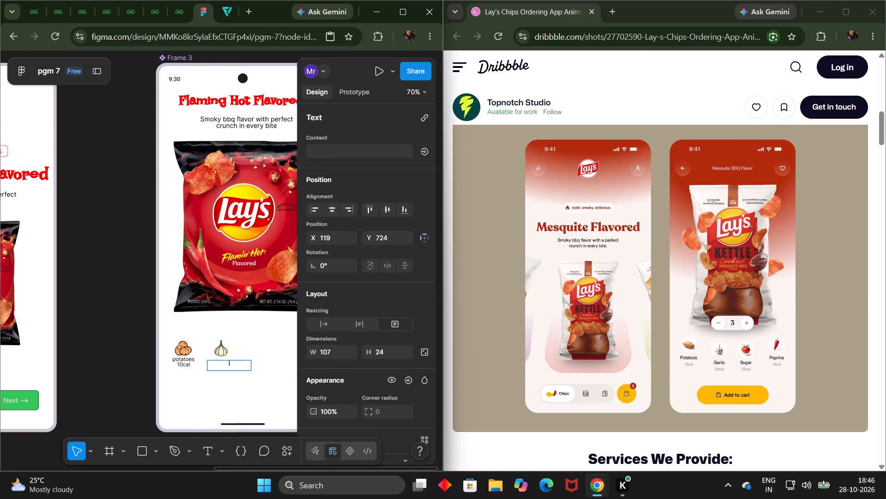
pyautogui.hotkey('shift', 'g')
pyautogui.write('arlic')
pyautogui.press('Return')
pyautogui.write('30')
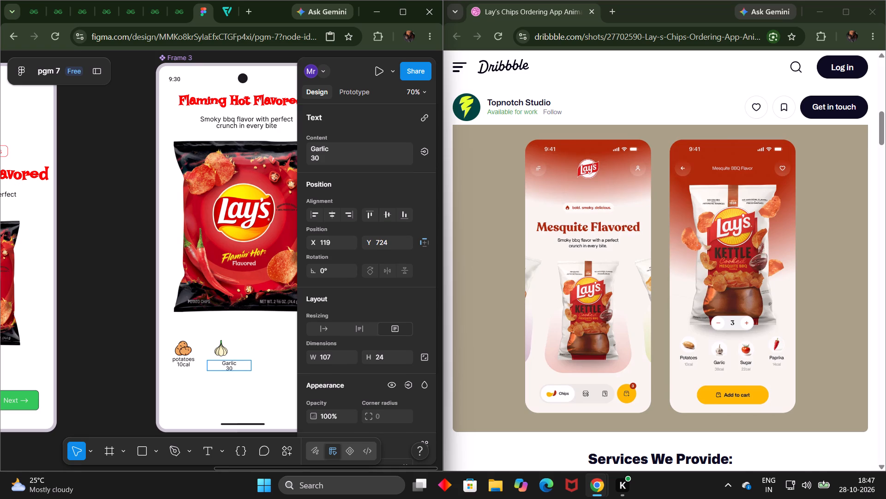
pyautogui.write('cal')
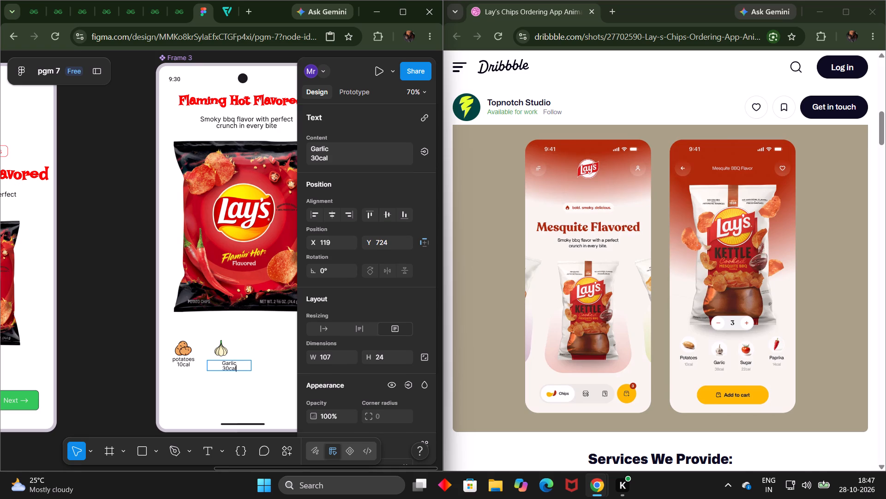
pyautogui.click(244, 375)
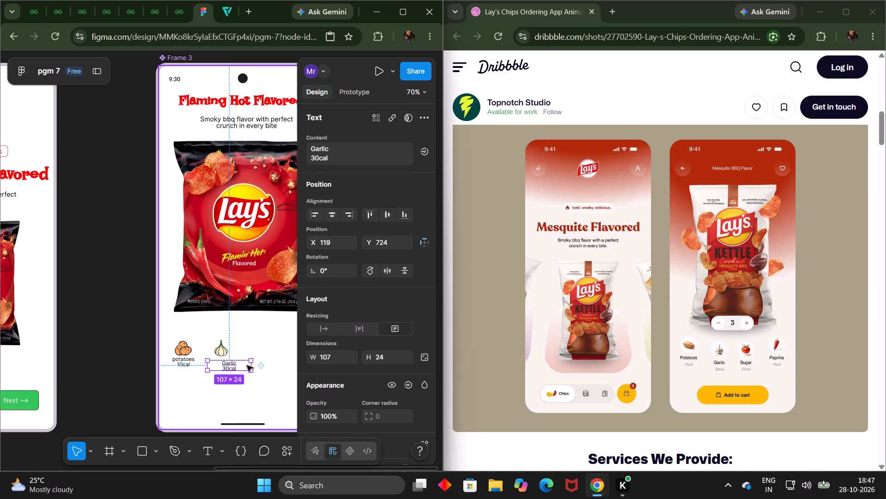
# Narrow the Garlic label's box to about 75 wide and move it directly beneath the garlic icon, near X 115, Y 714.
pyautogui.click(249, 365)
pyautogui.click(249, 365)
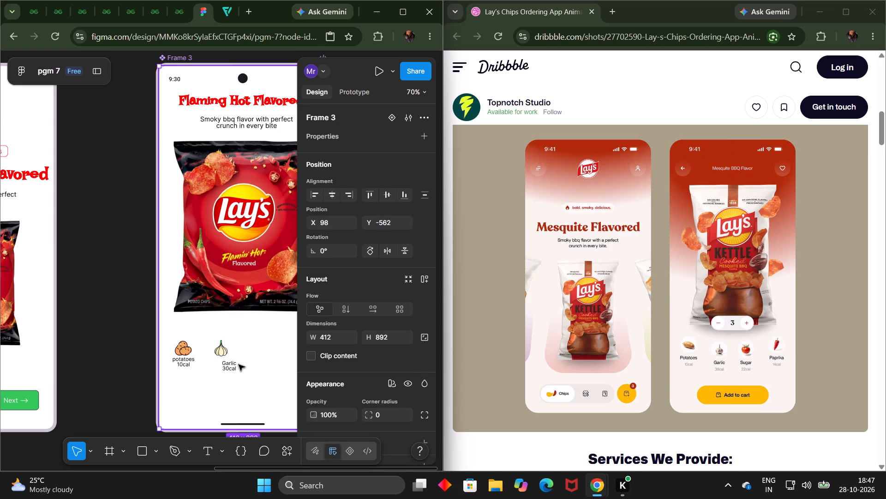
pyautogui.doubleClick(232, 364)
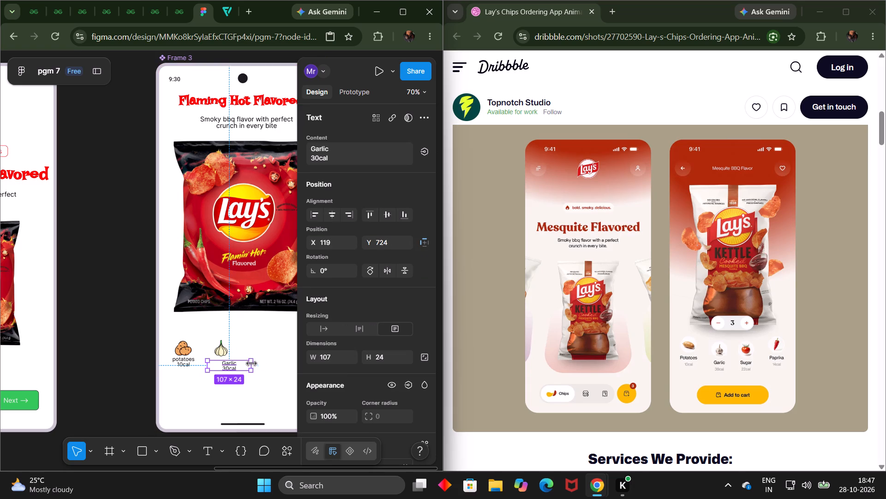
pyautogui.moveTo(251, 364); pyautogui.dragTo(239, 362)
pyautogui.click(233, 365)
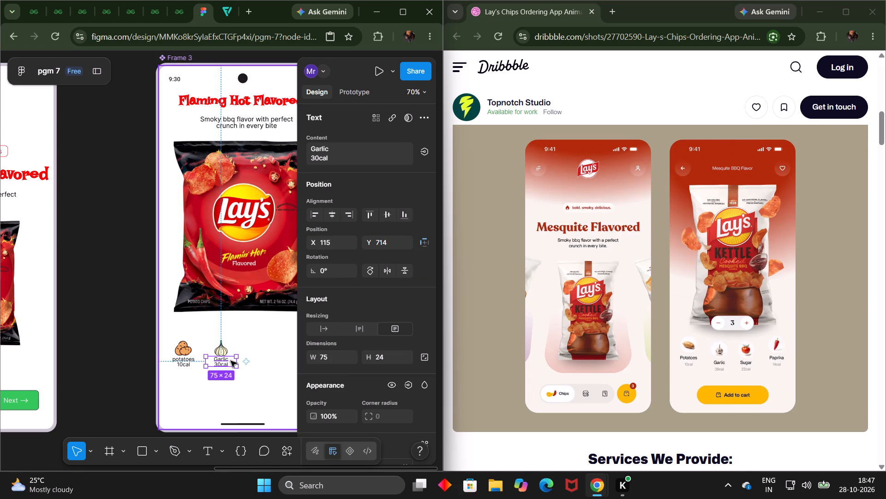
pyautogui.click(124, 355)
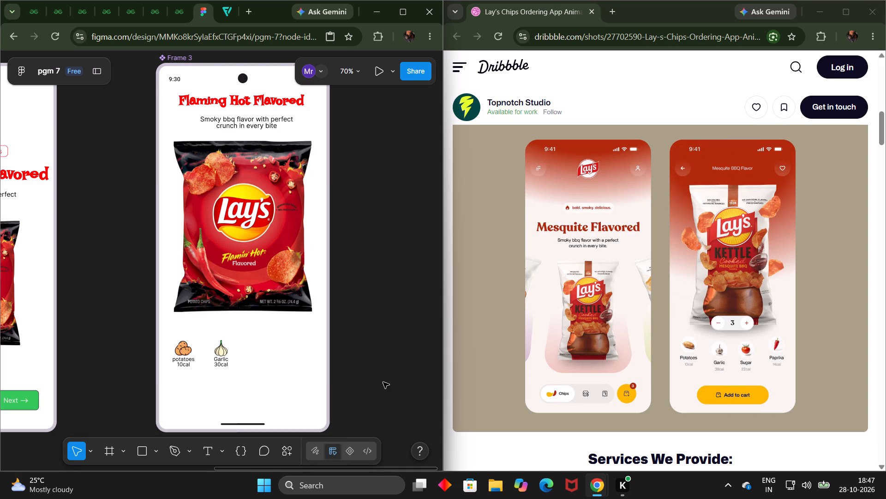
# Search Flaticon for "Sugar" icons in place of the garlic search.
pyautogui.click(230, 16)
pyautogui.click(178, 103)
pyautogui.press('BackSpace')
pyautogui.press('BackSpace')
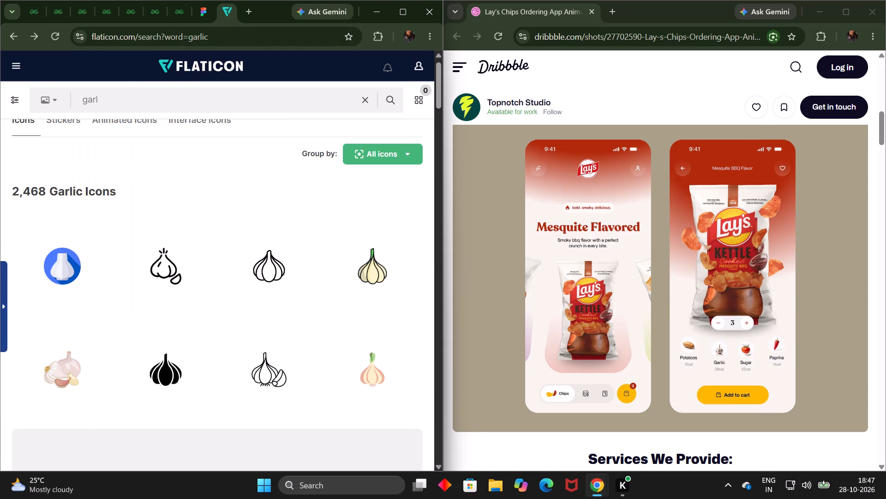
pyautogui.press('BackSpace')
pyautogui.press('BackSpace')
pyautogui.press('BackSpace')
pyautogui.press('BackSpace')
pyautogui.write('Su')
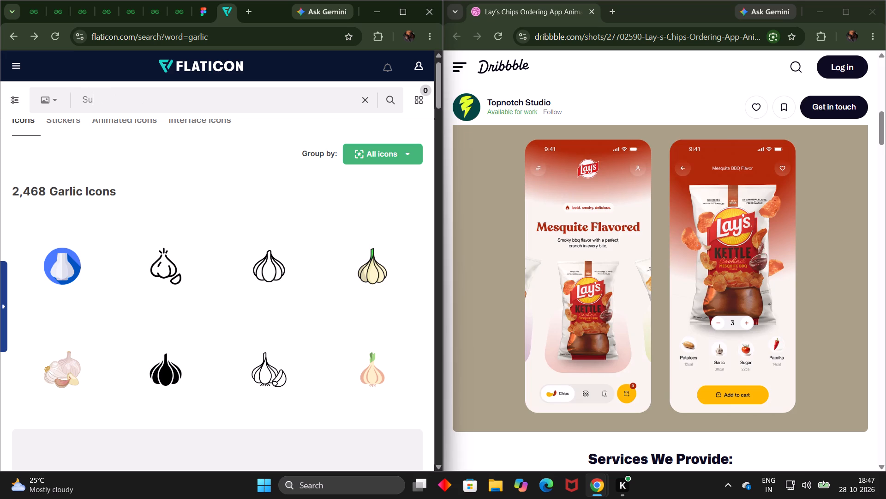
pyautogui.write('har')
pyautogui.press('BackSpace')
pyautogui.press('BackSpace')
pyautogui.press('BackSpace')
pyautogui.write('gar')
pyautogui.press('Return')
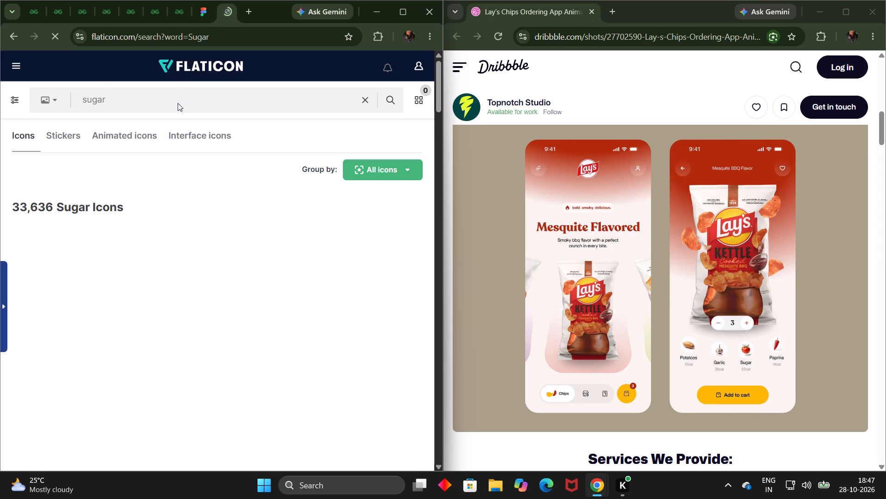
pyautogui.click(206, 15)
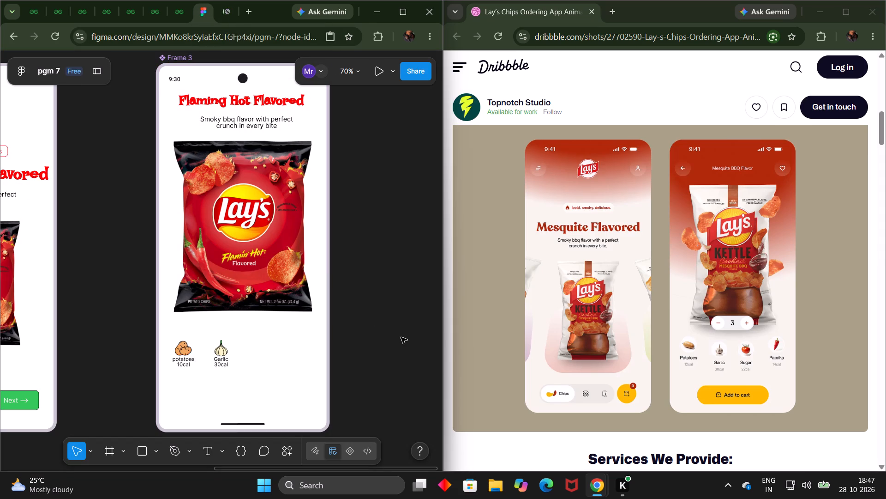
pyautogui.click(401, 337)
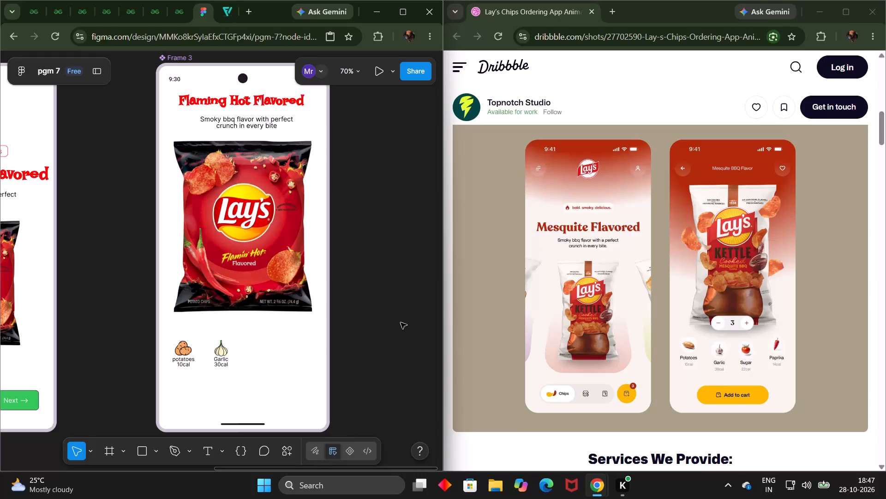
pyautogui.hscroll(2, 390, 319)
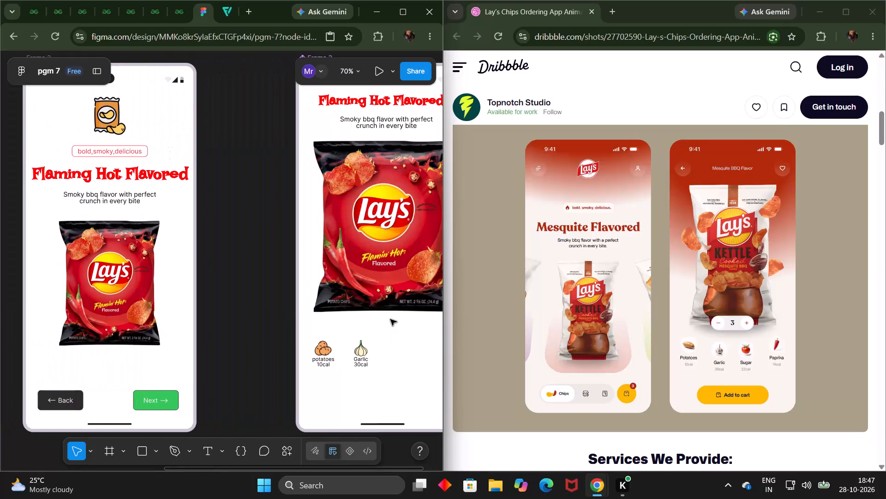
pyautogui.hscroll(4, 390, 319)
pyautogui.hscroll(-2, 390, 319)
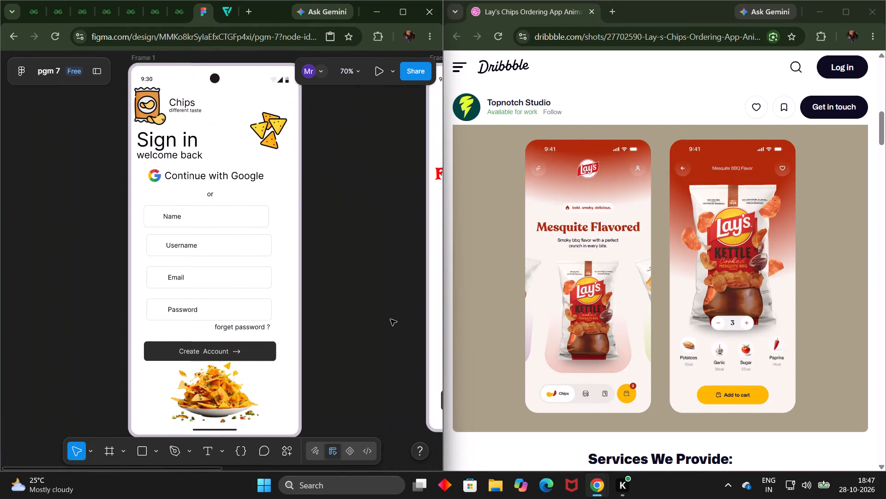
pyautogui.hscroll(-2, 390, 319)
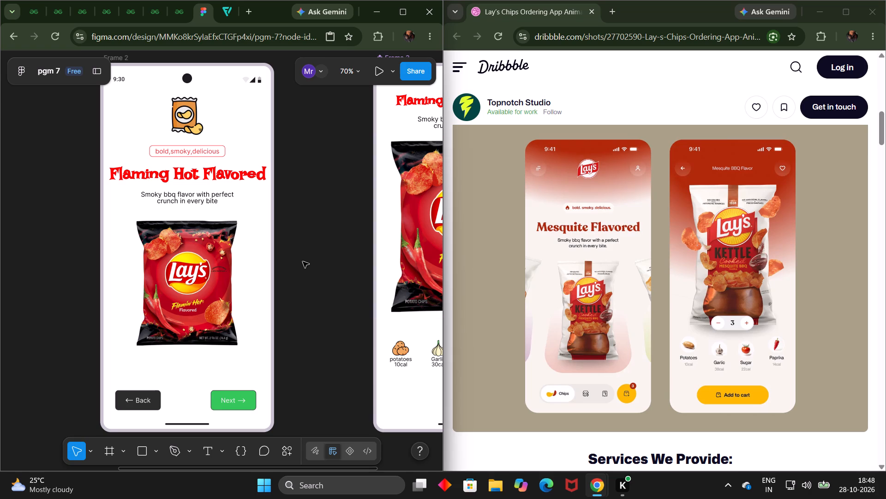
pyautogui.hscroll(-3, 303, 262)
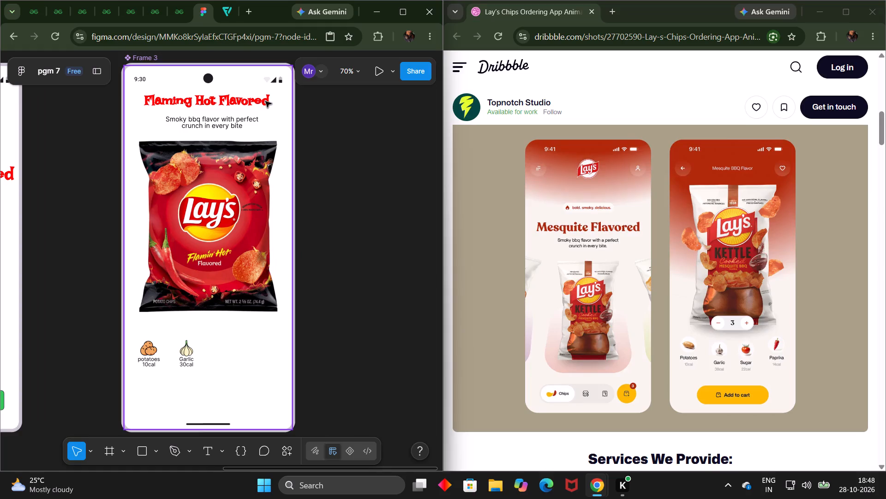
# Copy the image of the brown sugar sack icon labelled SUGAR from the Flaticon search results.
pyautogui.click(228, 6)
pyautogui.scroll(-1, 280, 245)
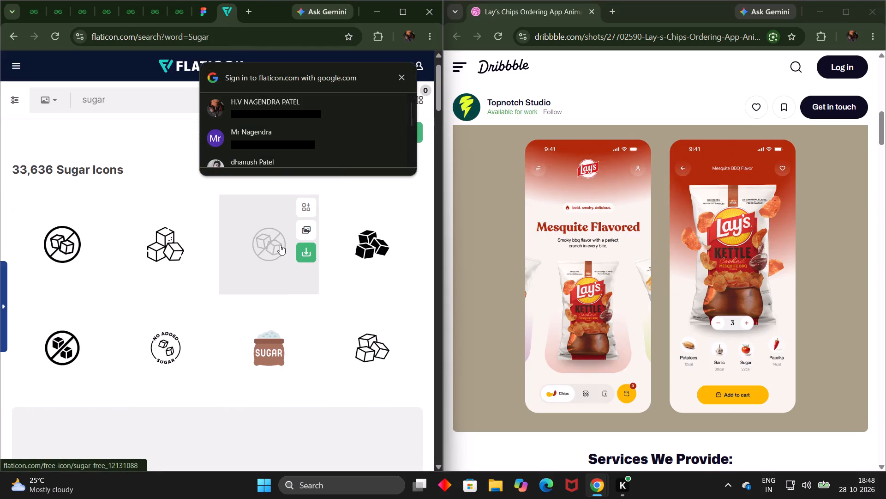
pyautogui.scroll(-1, 280, 245)
pyautogui.scroll(-1, 188, 417)
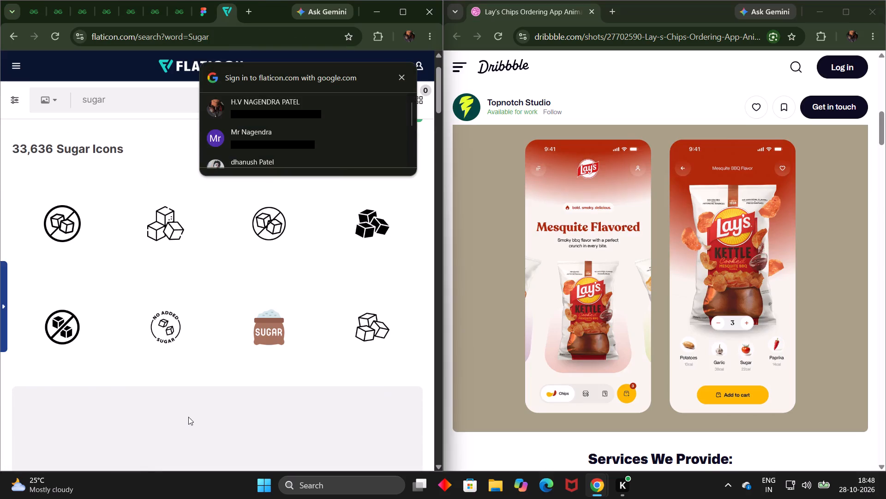
pyautogui.rightClick(268, 316)
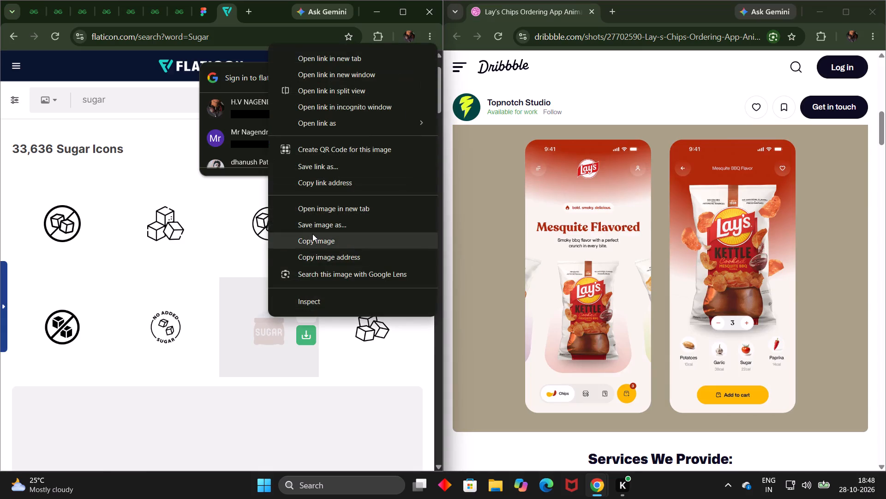
pyautogui.click(312, 234)
# Paste the sugar icon into Figma's Frame 3, shrink it to about 50 × 50 and place it beside the garlic icon near X 225, Y 664.
pyautogui.click(199, 6)
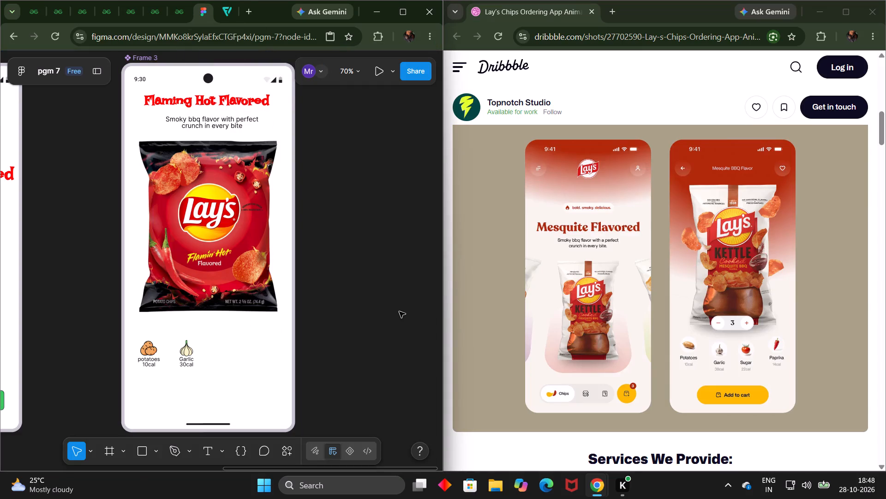
pyautogui.click(399, 311)
pyautogui.hotkey('ctrl', 'v')
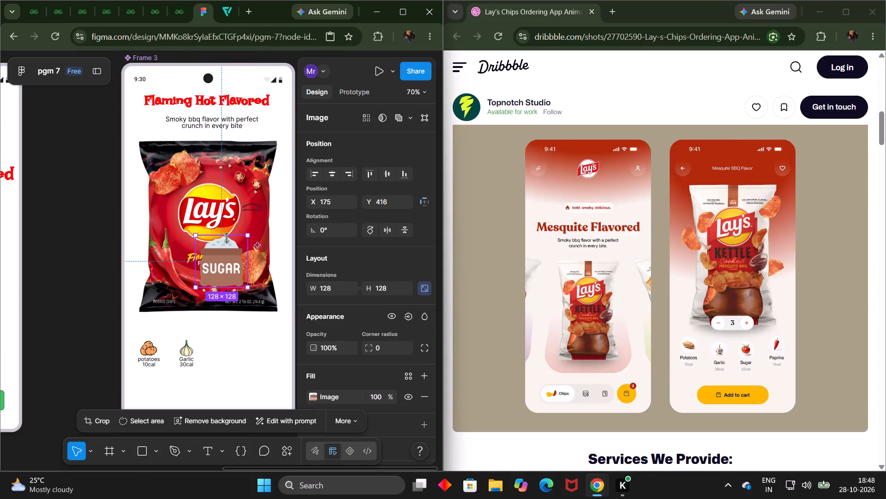
pyautogui.moveTo(195, 235); pyautogui.dragTo(231, 263)
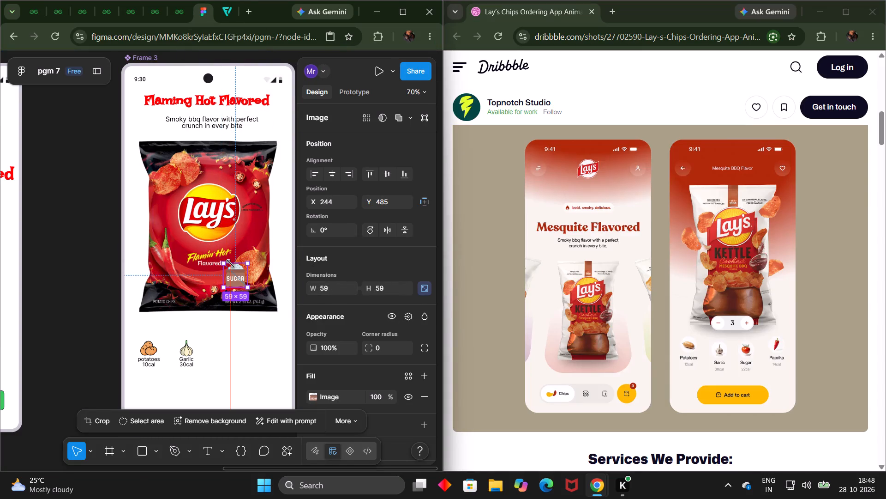
pyautogui.moveTo(231, 263); pyautogui.dragTo(234, 267)
pyautogui.moveTo(235, 277); pyautogui.dragTo(221, 347)
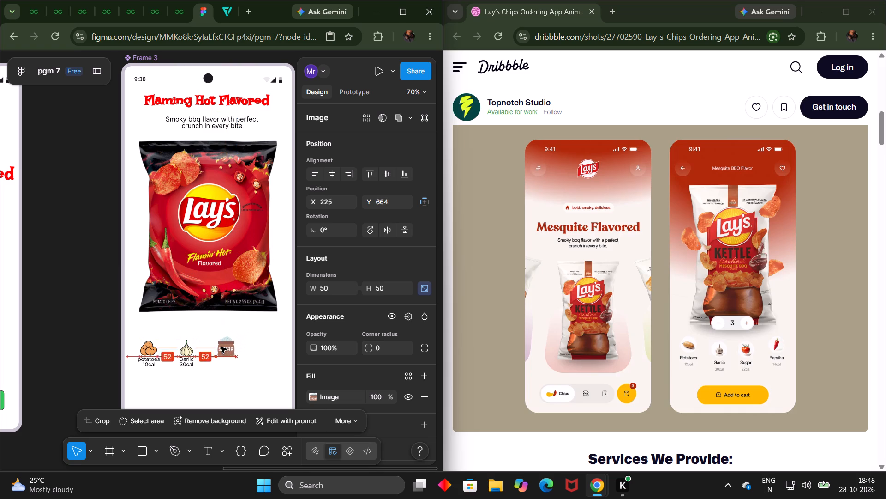
pyautogui.moveTo(221, 347); pyautogui.dragTo(221, 345)
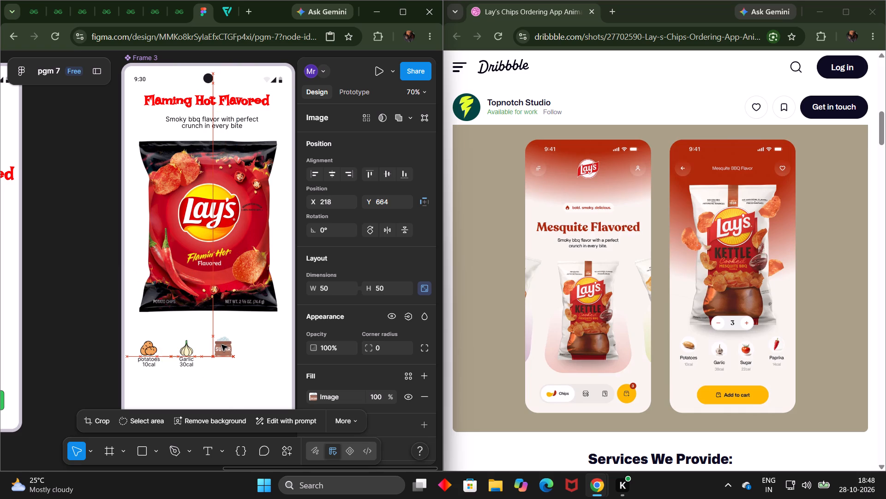
pyautogui.moveTo(221, 345); pyautogui.dragTo(222, 347)
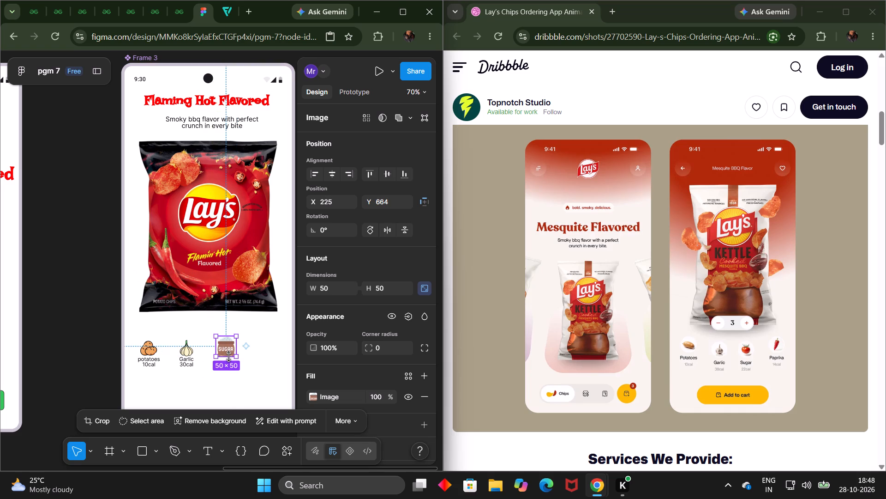
pyautogui.click(228, 356)
pyautogui.click(226, 377)
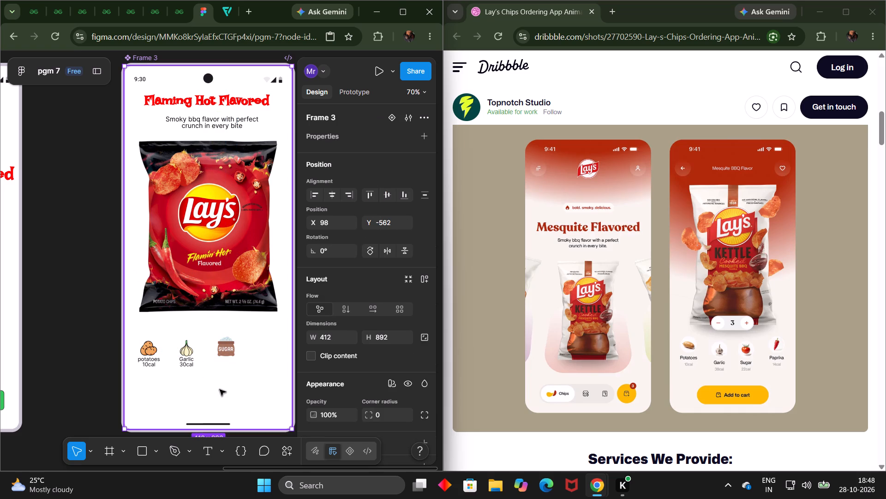
# Shrink the sugar icon to about 46 × 46 and reposition it in the ingredient row near X 229, Y 668.
pyautogui.click(225, 346)
pyautogui.doubleClick(225, 346)
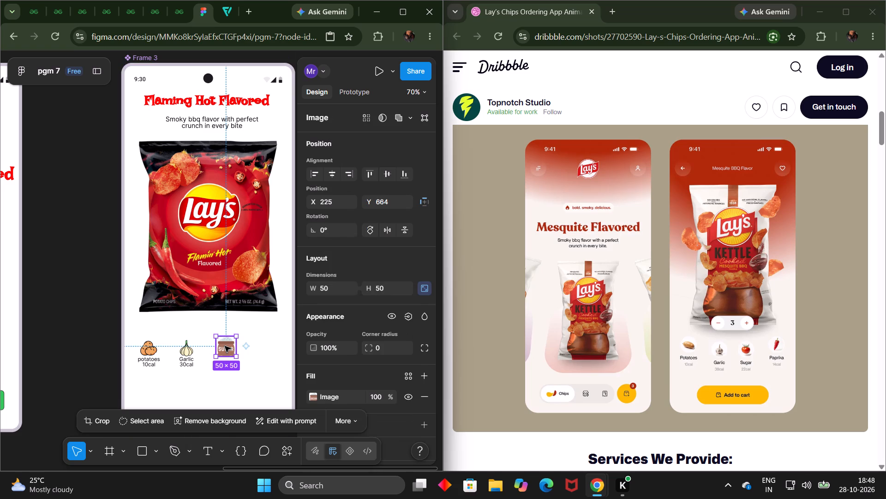
pyautogui.click(225, 346)
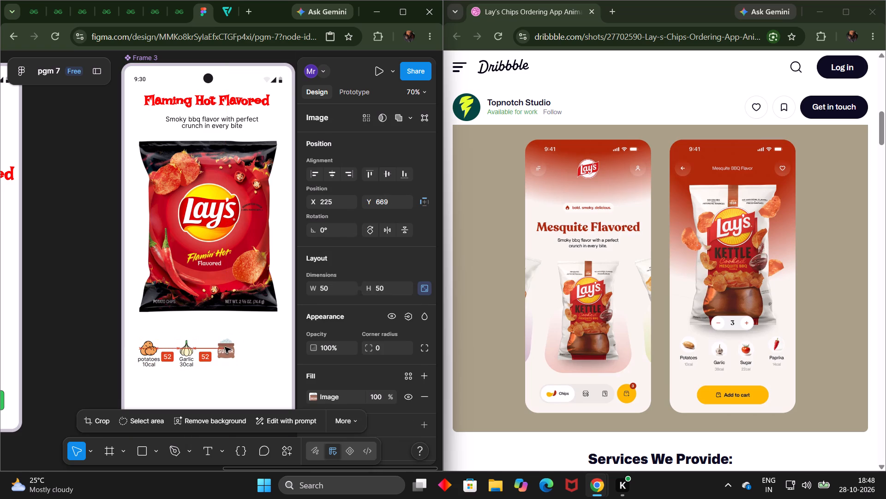
pyautogui.click(227, 336)
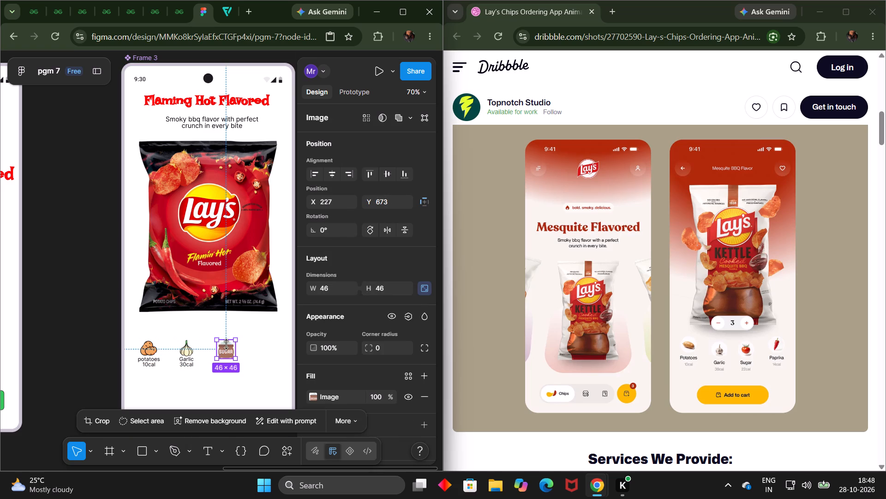
pyautogui.click(228, 352)
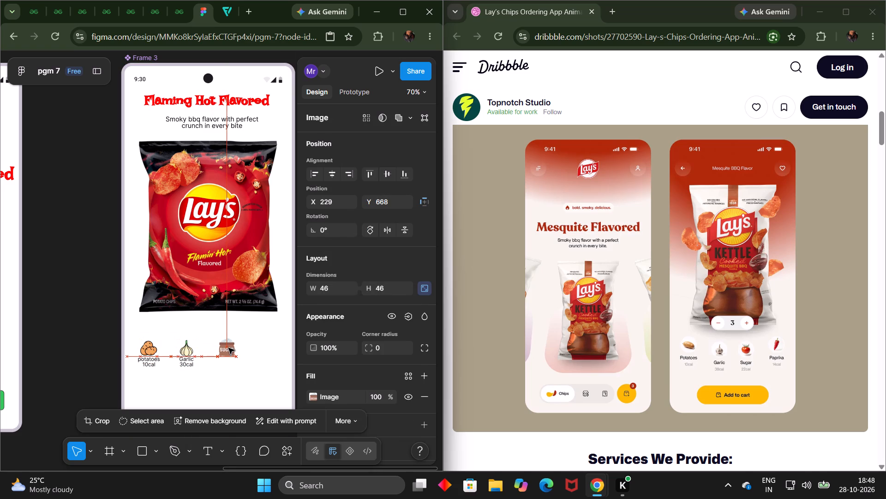
pyautogui.click(243, 381)
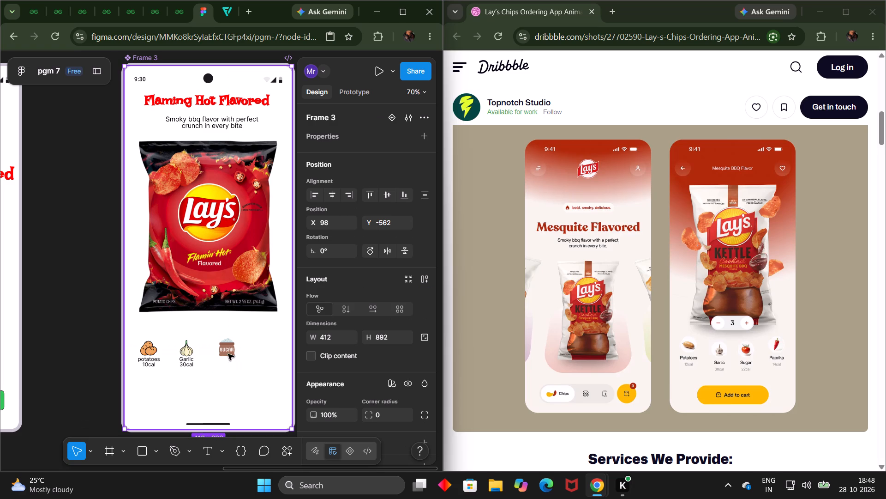
# Add a two-line text label reading "Sugar" and "22cal" below the sugar icon, in a box about 106 × 27 at X 206, Y 715.
pyautogui.click(205, 450)
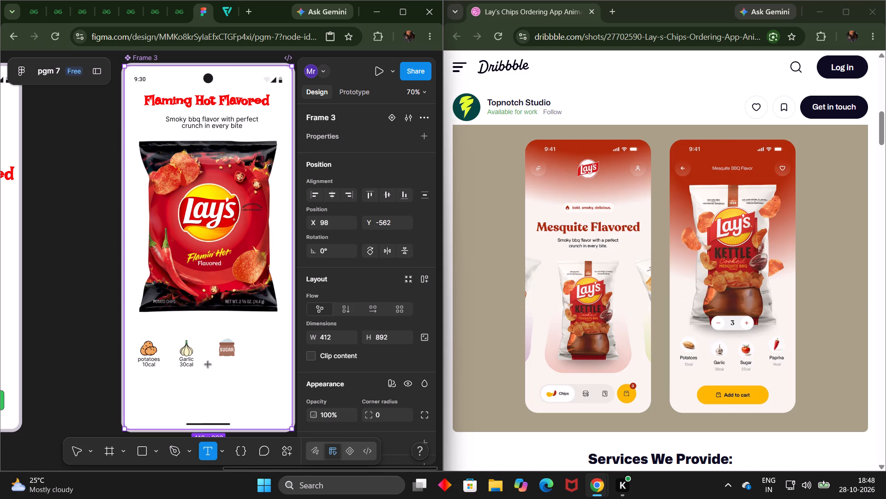
pyautogui.moveTo(211, 357); pyautogui.dragTo(248, 363)
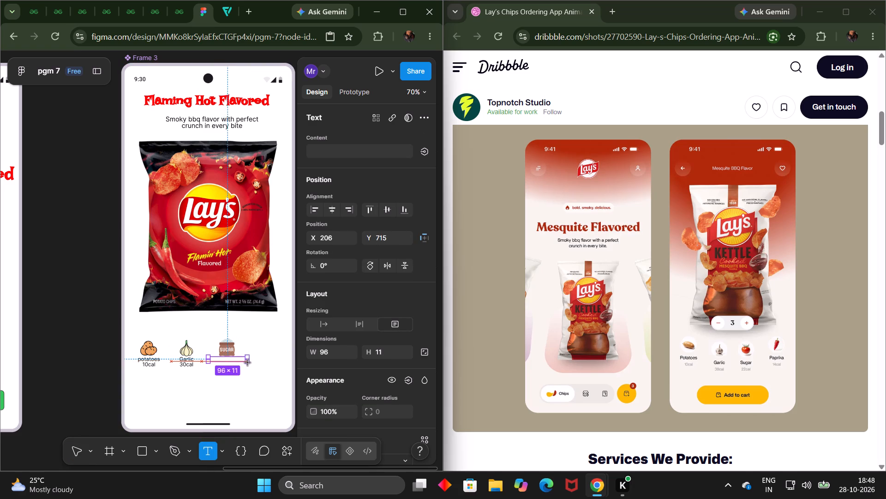
pyautogui.moveTo(248, 363); pyautogui.dragTo(251, 364)
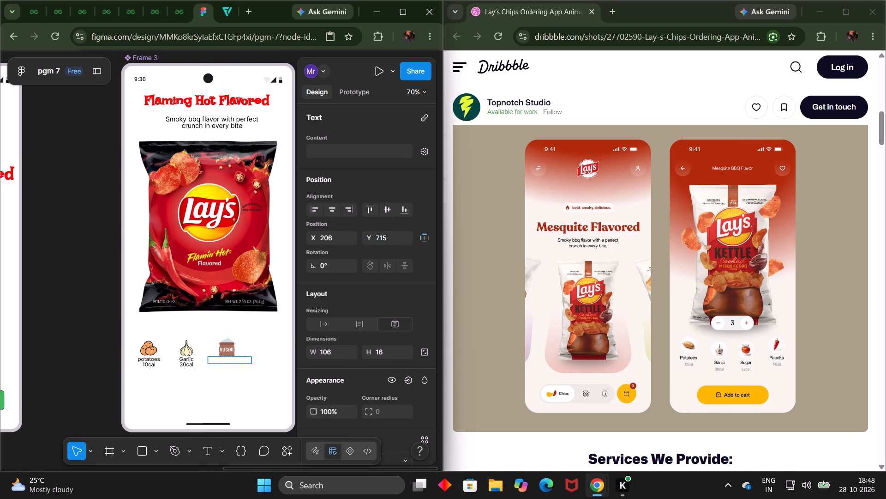
pyautogui.write('Su')
pyautogui.write('gar')
pyautogui.press('Return')
pyautogui.write('22cal')
pyautogui.click(251, 375)
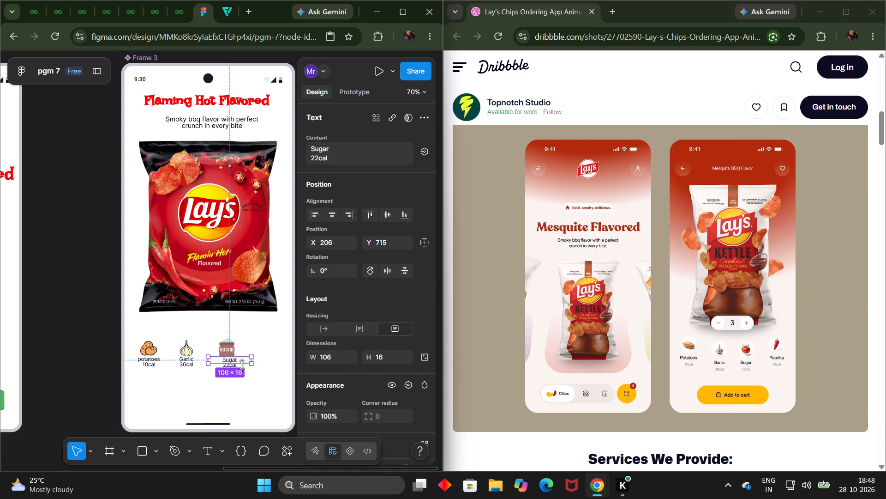
pyautogui.click(242, 365)
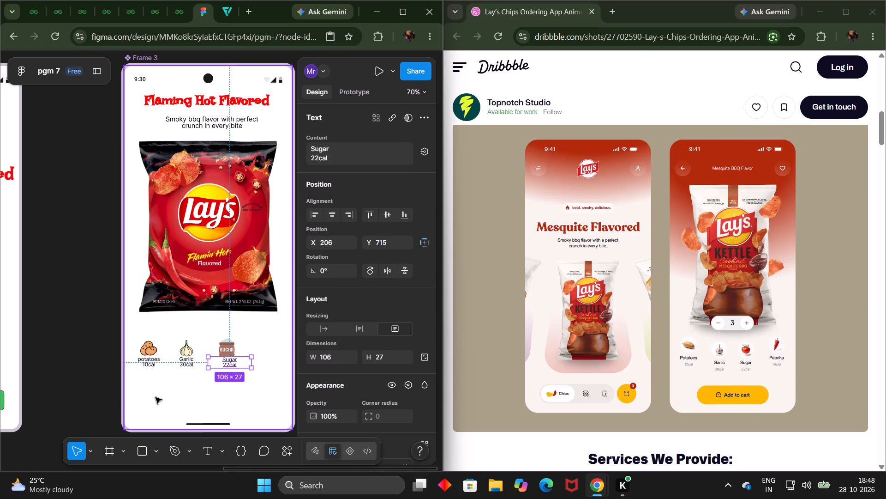
pyautogui.click(81, 407)
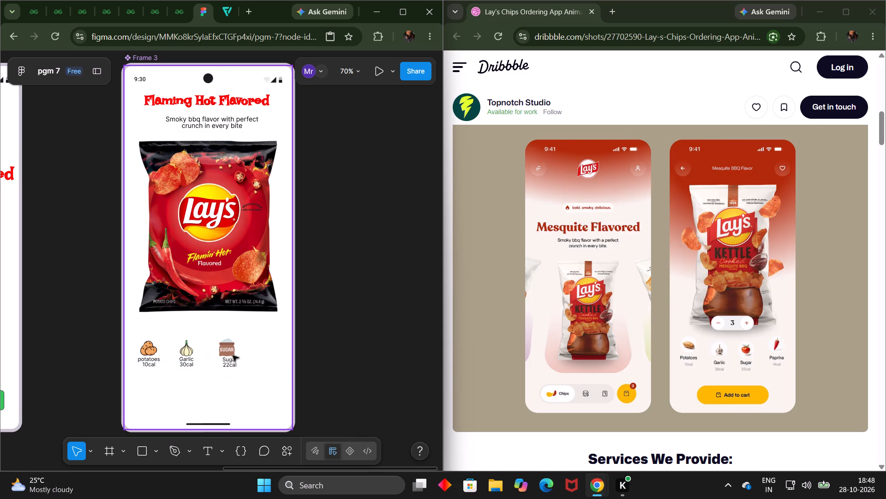
# Move the "Sugar 22cal" label so it is centred under the sugar icon, at about X 199, Y 715.
pyautogui.click(232, 358)
pyautogui.doubleClick(232, 361)
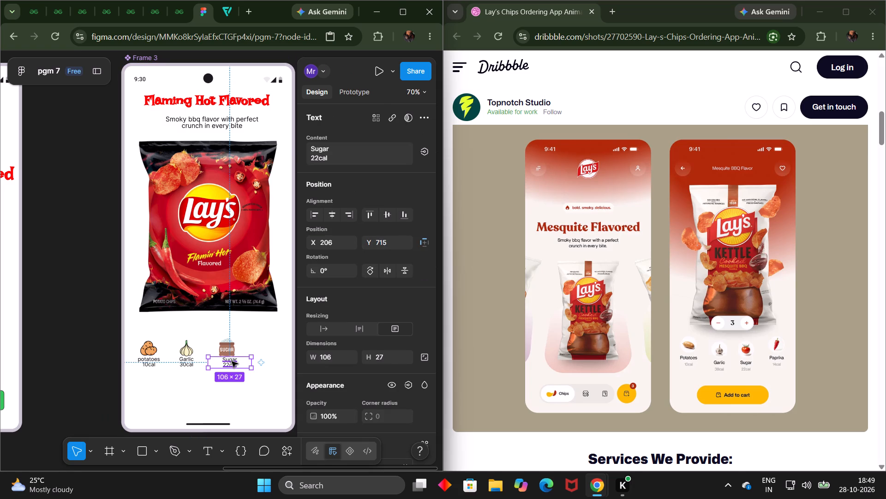
pyautogui.click(232, 361)
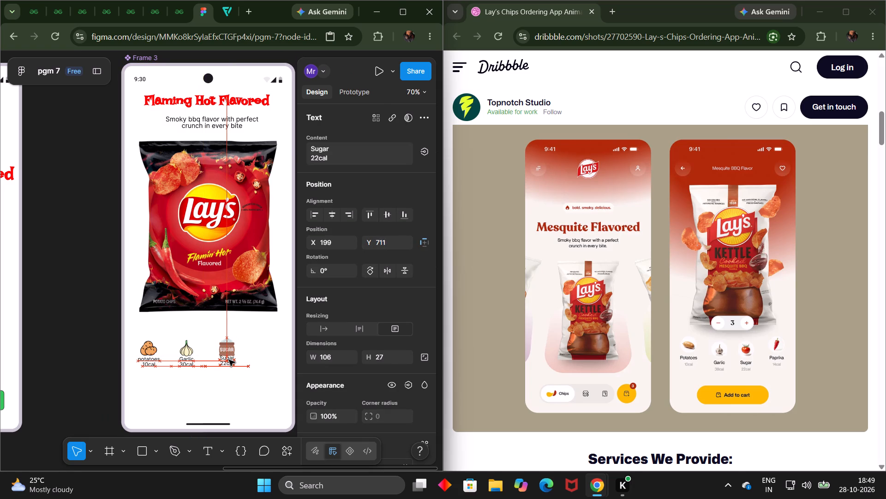
pyautogui.click(53, 364)
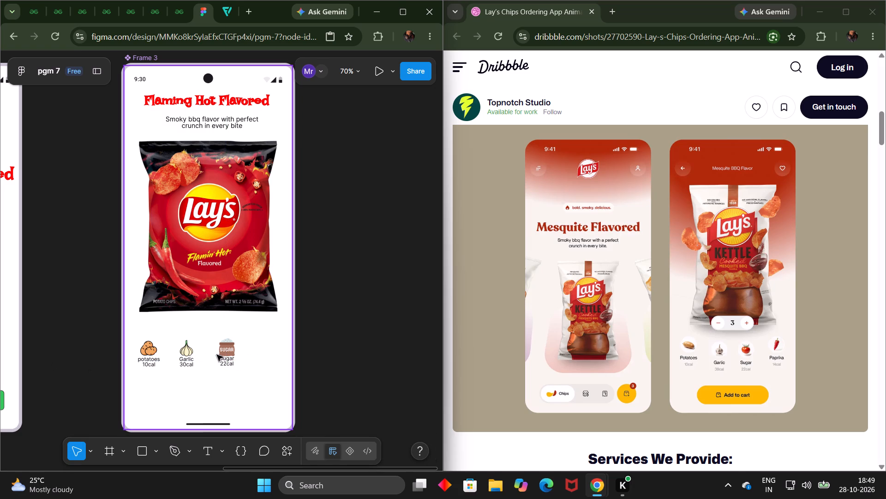
pyautogui.doubleClick(229, 362)
pyautogui.click(229, 362)
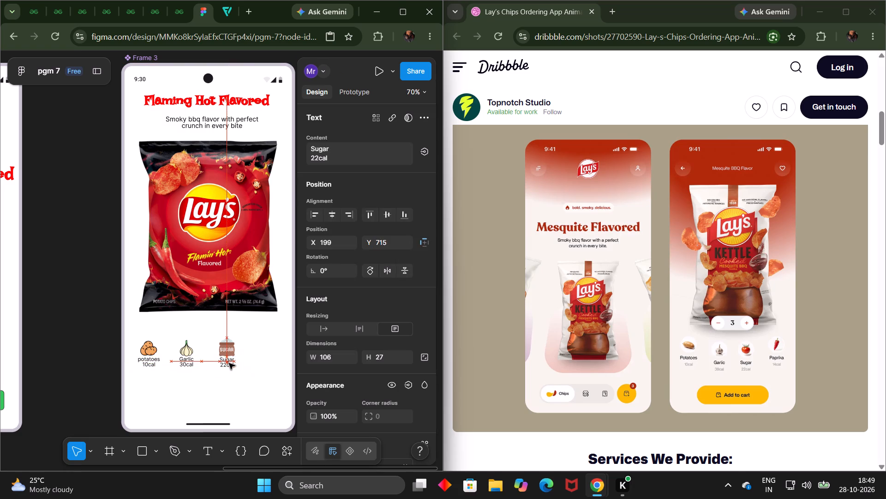
# Shrink the sugar icon to about 43 × 43 and place it above its label near X 230.5, Y 671.
pyautogui.click(228, 338)
pyautogui.click(226, 344)
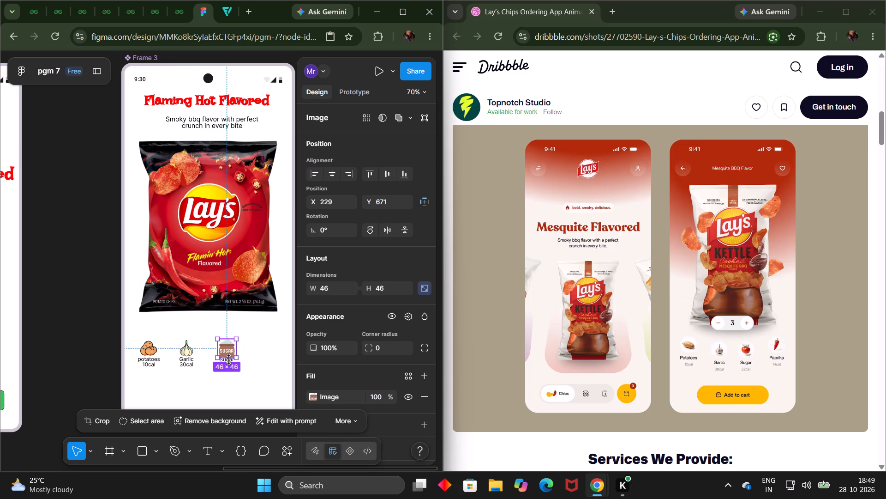
pyautogui.click(228, 359)
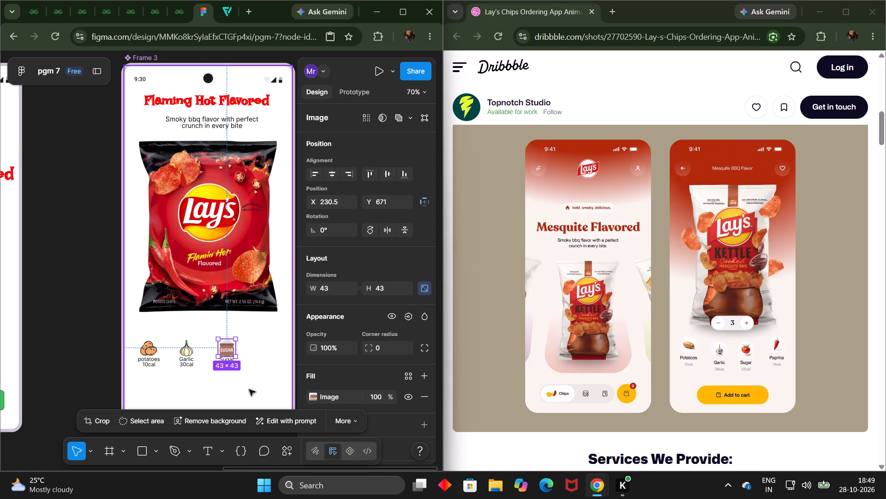
pyautogui.click(85, 372)
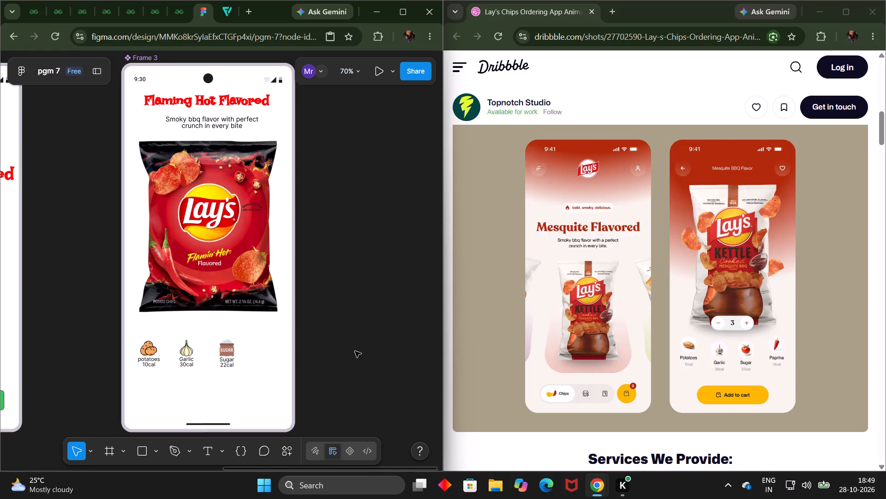
# Switch to Flaticon and search for "paprika" icons.
pyautogui.click(226, 14)
pyautogui.click(170, 97)
pyautogui.press('BackSpace')
pyautogui.press('BackSpace')
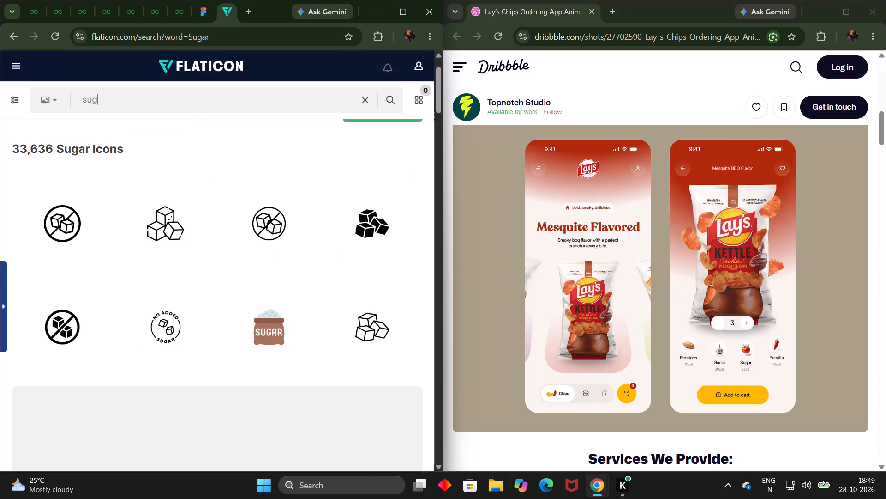
pyautogui.press('BackSpace')
pyautogui.press('BackSpace')
pyautogui.press('BackSpace')
pyautogui.press('p')
pyautogui.write('apria')
pyautogui.press('Return')
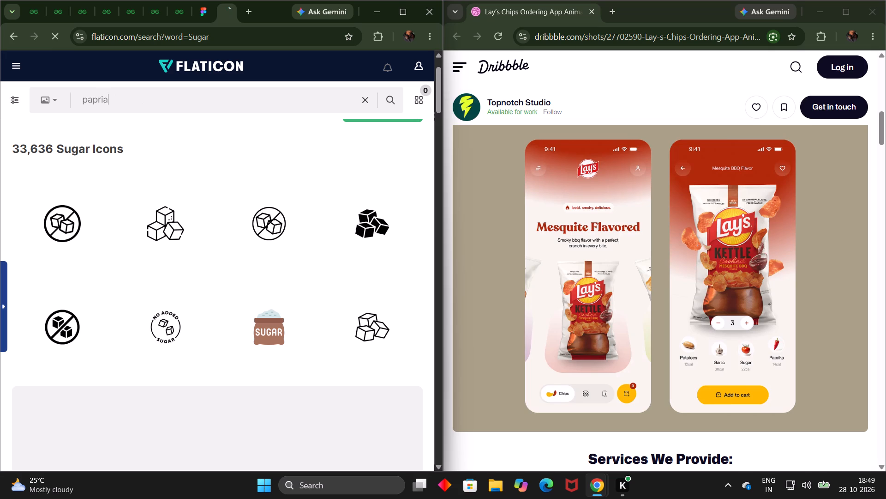
pyautogui.click(170, 97)
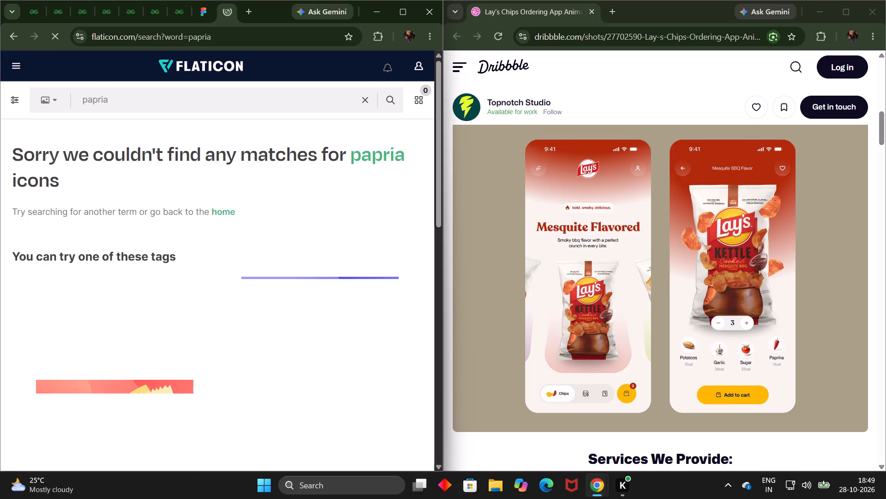
pyautogui.press('BackSpace')
pyautogui.write('ka')
pyautogui.press('Return')
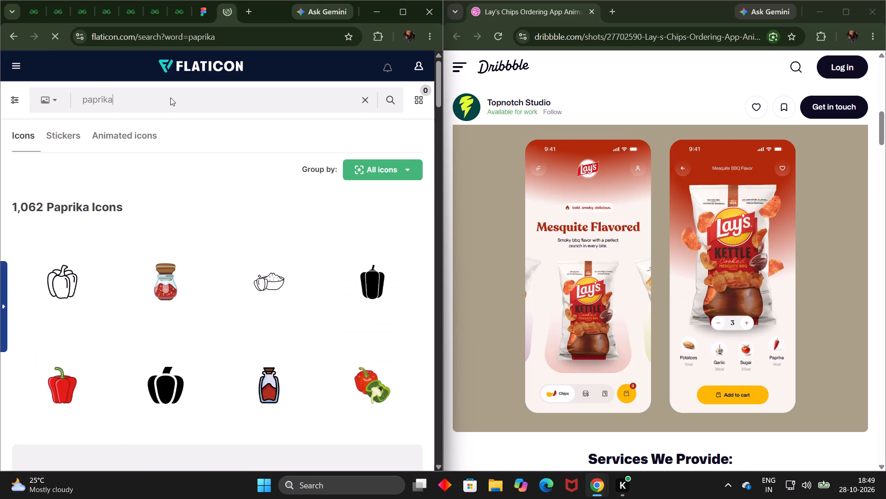
# Find the upright red chili pepper icon with a green stem in the paprika results and copy its image.
pyautogui.scroll(-2, 186, 170)
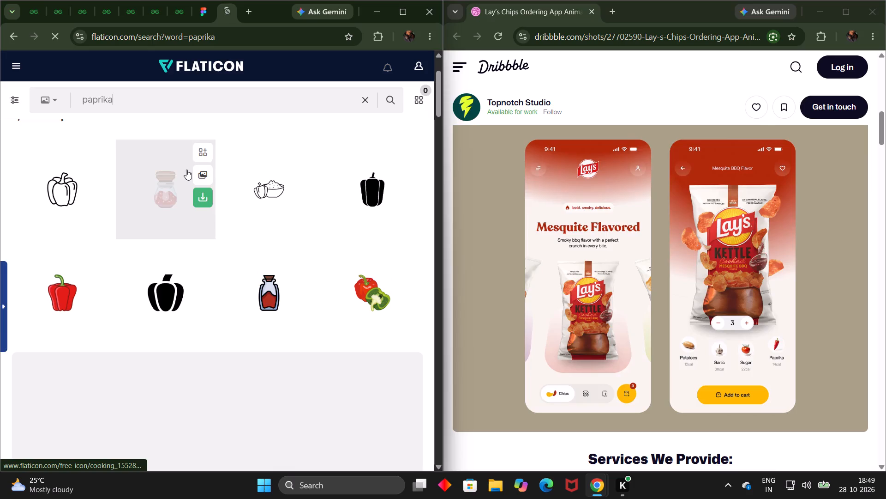
pyautogui.scroll(-1, 186, 170)
pyautogui.scroll(-4, 143, 356)
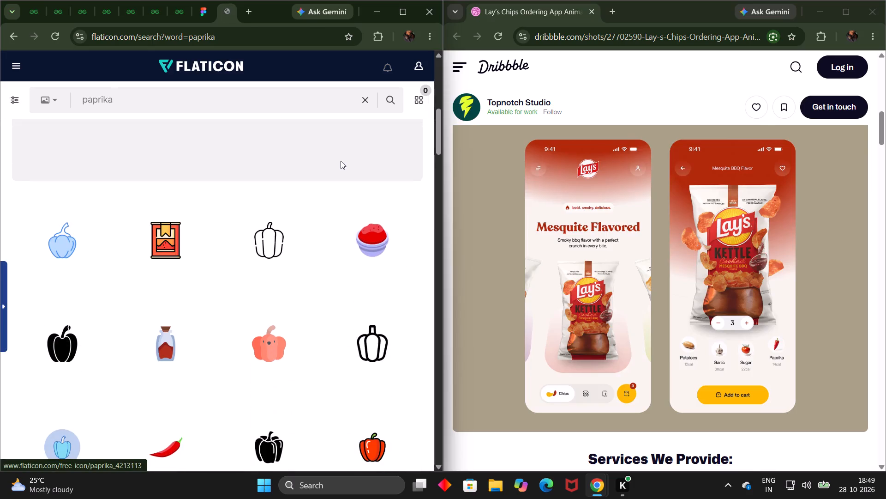
pyautogui.scroll(-1, 341, 161)
pyautogui.scroll(-1, 235, 311)
pyautogui.scroll(-2, 240, 273)
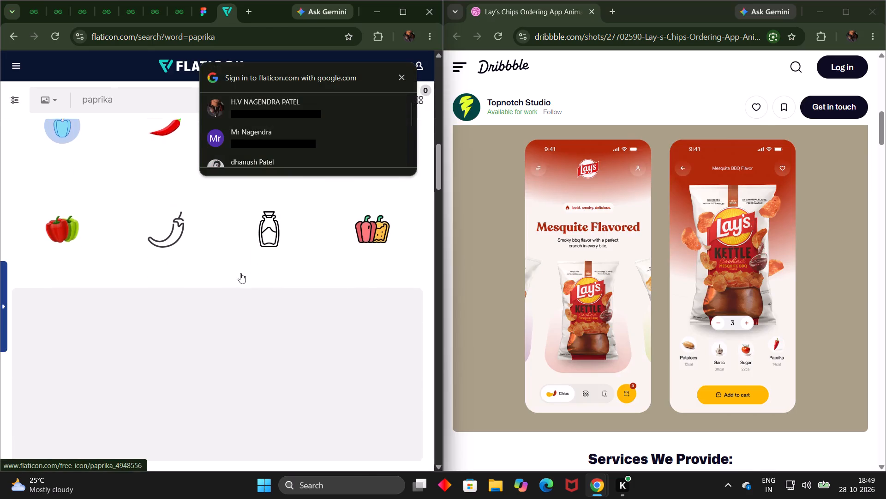
pyautogui.scroll(-5, 240, 273)
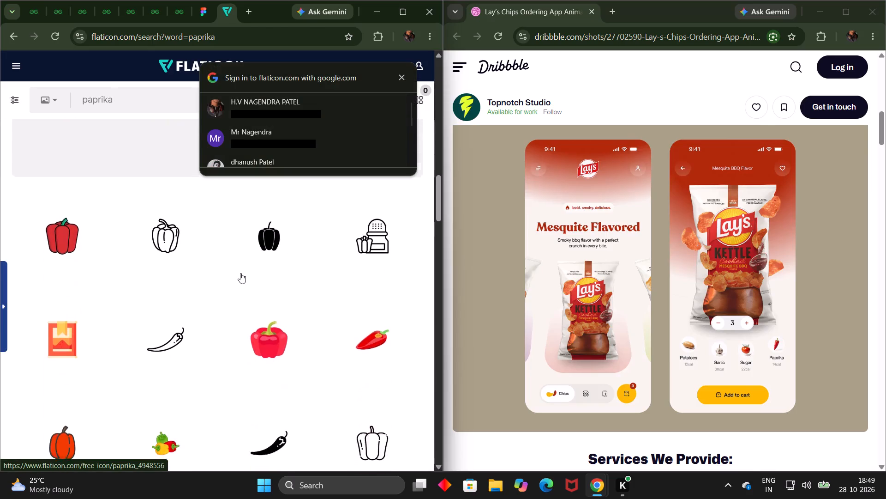
pyautogui.scroll(-2, 240, 273)
pyautogui.scroll(4, 240, 273)
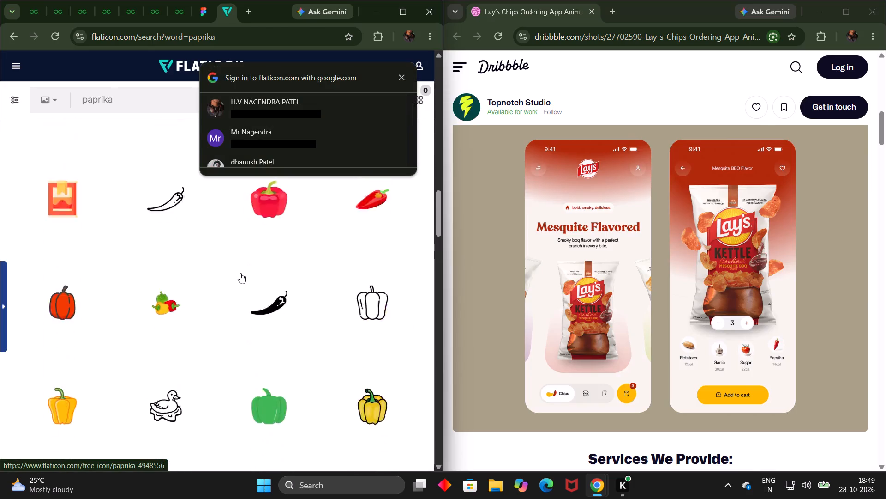
pyautogui.scroll(3, 240, 273)
pyautogui.scroll(-3, 235, 227)
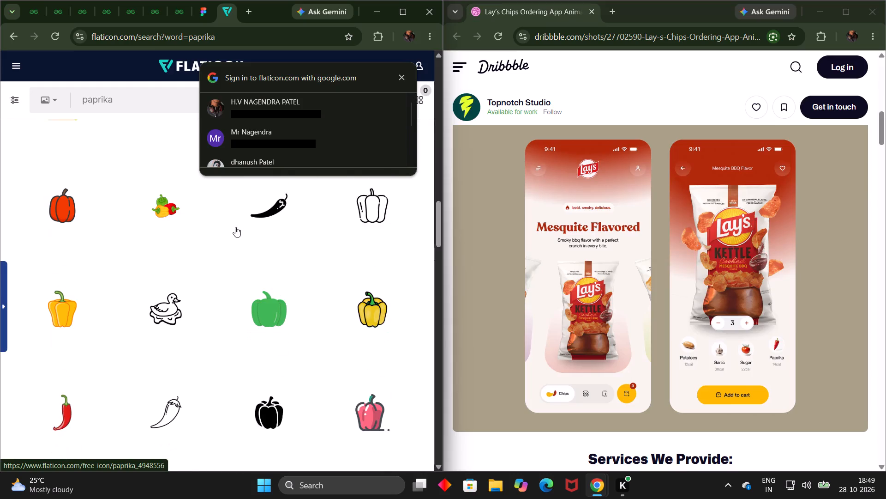
pyautogui.scroll(-2, 235, 227)
pyautogui.click(61, 370)
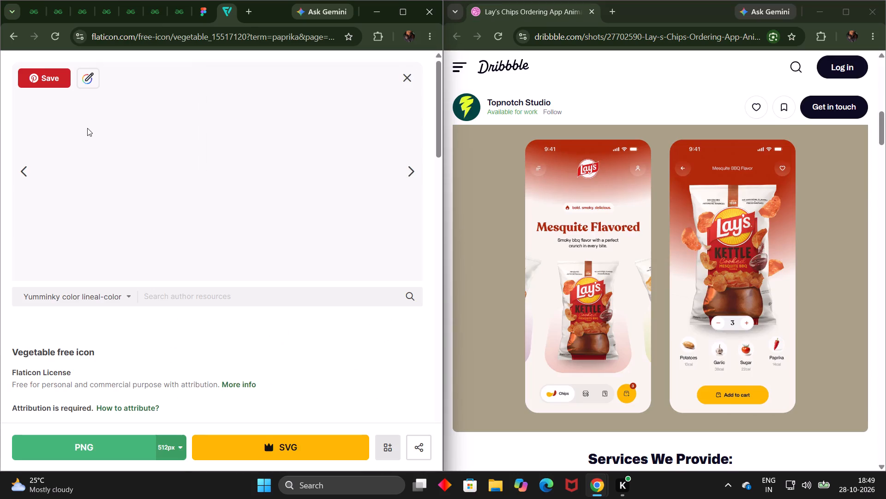
pyautogui.click(13, 37)
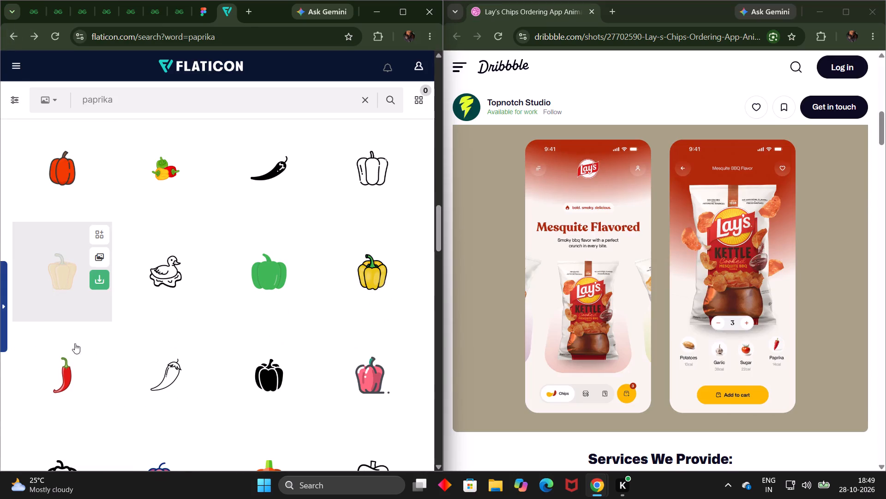
pyautogui.rightClick(51, 363)
pyautogui.click(90, 288)
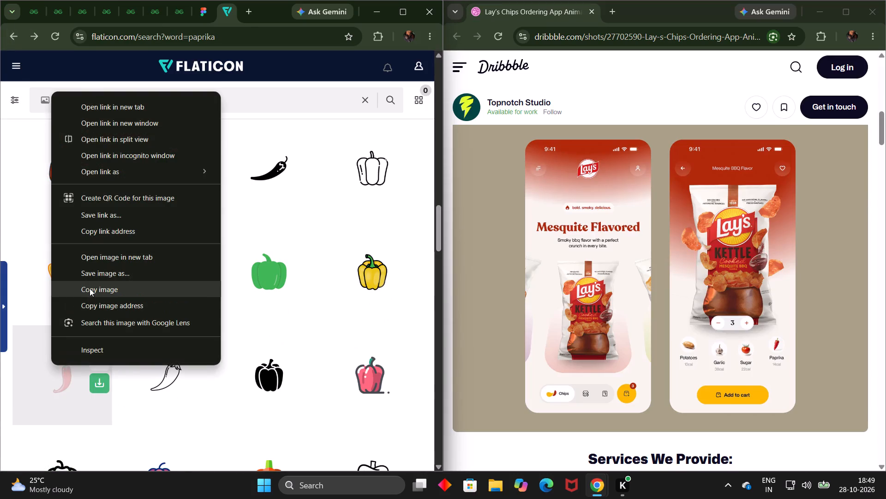
# Paste the chili icon into Figma's Frame 3, shrink it to about 33 × 33 and place it beside the sugar icon near X 333, Y 677.
pyautogui.click(207, 11)
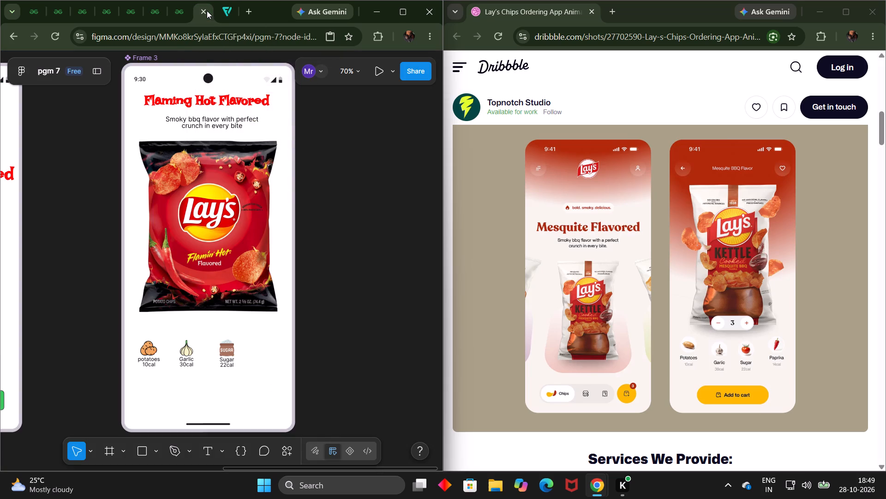
pyautogui.click(339, 335)
pyautogui.hotkey('ctrl', 'v')
pyautogui.hscroll(-1, 200, 239)
pyautogui.moveTo(196, 236); pyautogui.dragTo(226, 263)
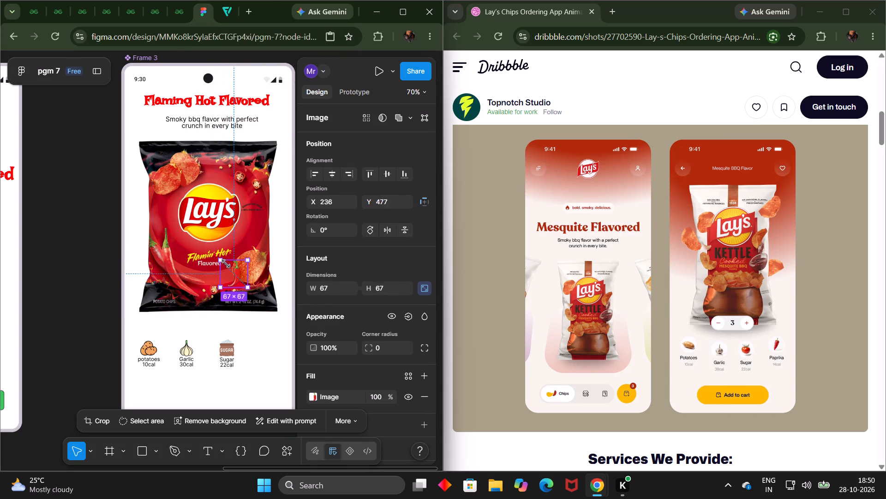
pyautogui.moveTo(226, 263); pyautogui.dragTo(237, 274)
pyautogui.moveTo(244, 280); pyautogui.dragTo(270, 348)
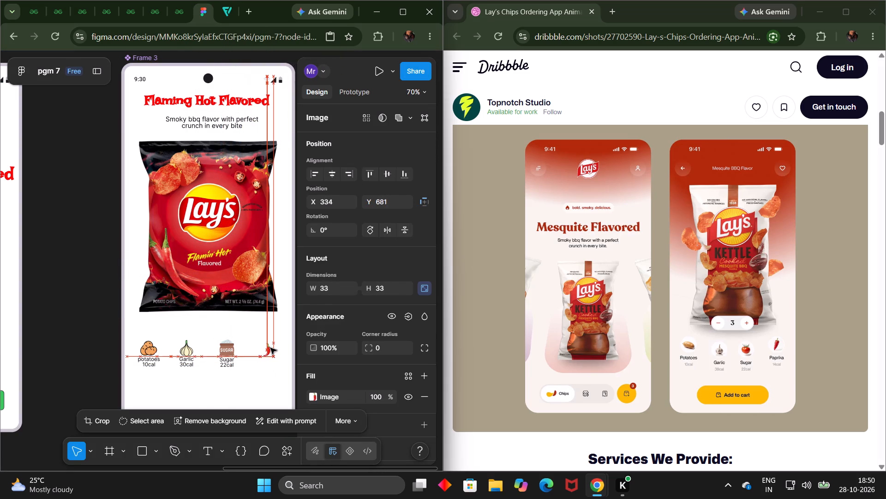
pyautogui.moveTo(270, 348); pyautogui.dragTo(270, 346)
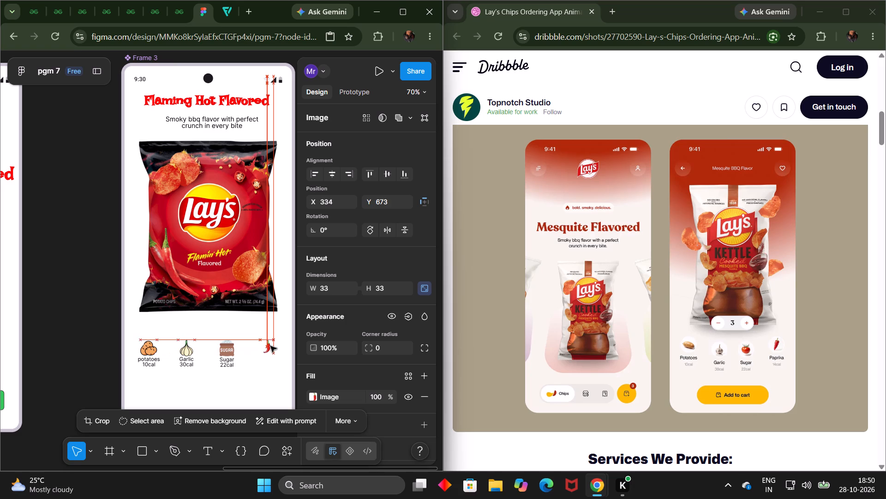
pyautogui.moveTo(270, 346); pyautogui.dragTo(269, 347)
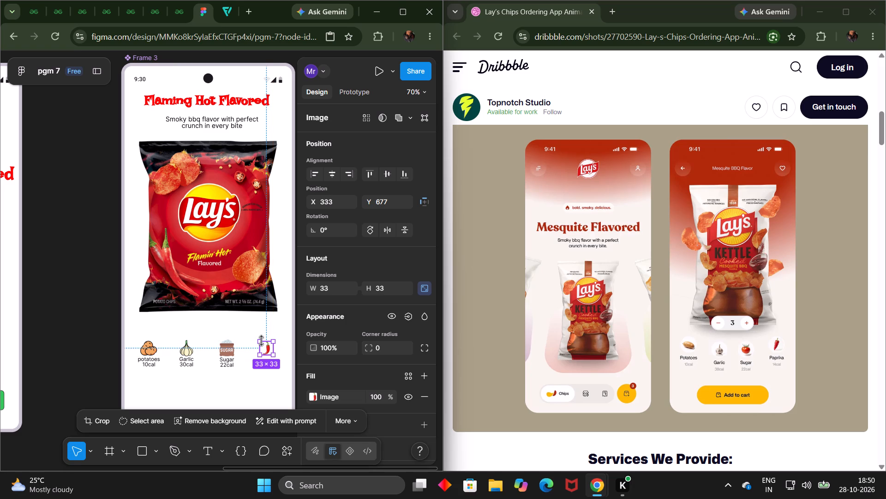
# Enlarge the chili icon to about 41 × 41 and reposition it in the ingredient row near X 336, Y 674.
pyautogui.click(267, 341)
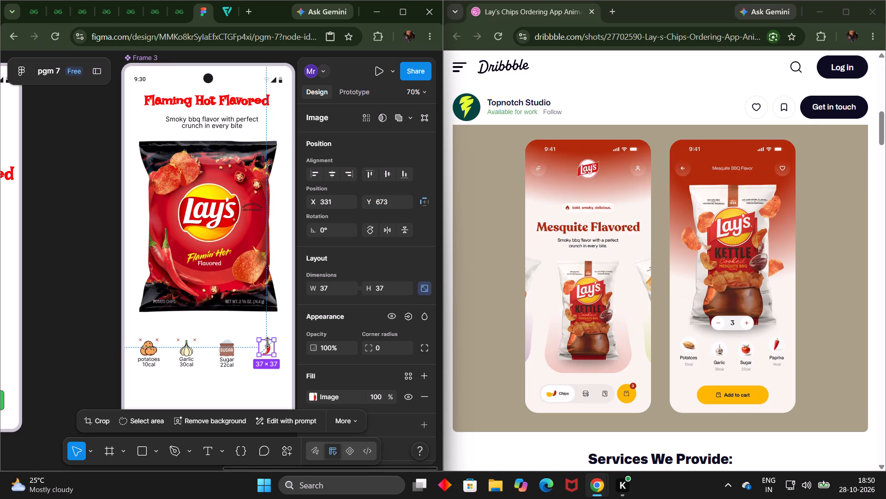
pyautogui.click(271, 349)
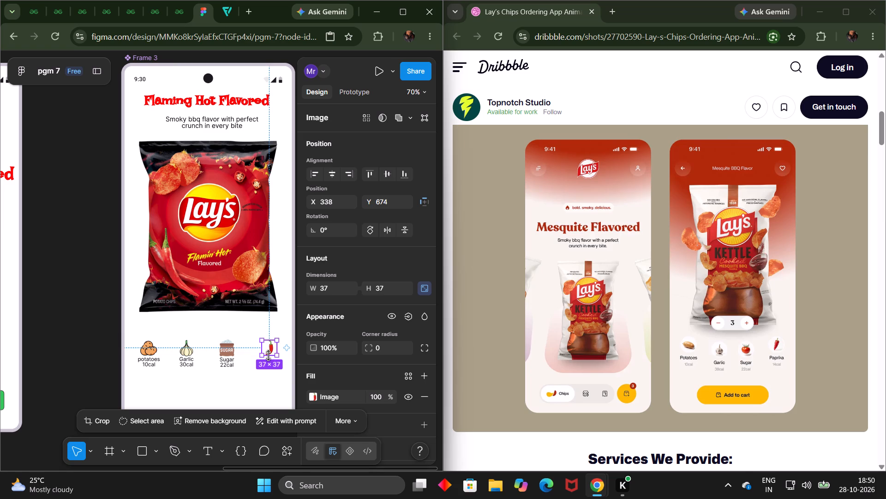
pyautogui.click(268, 355)
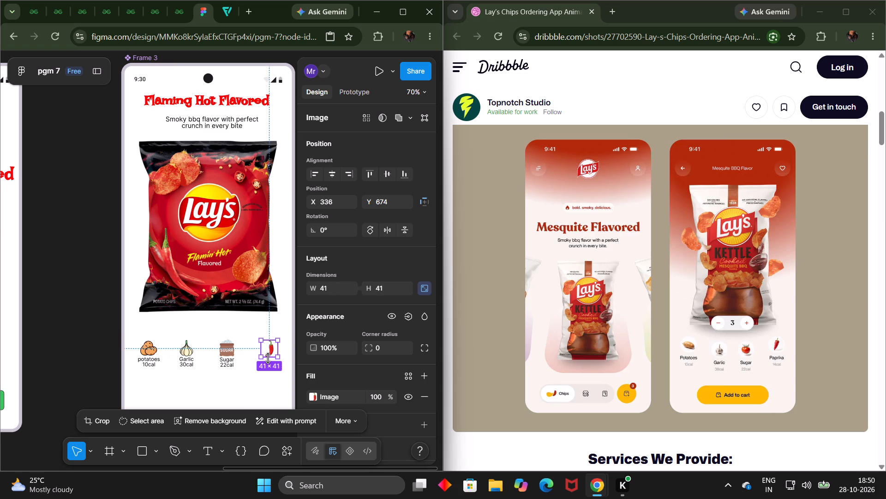
pyautogui.click(80, 363)
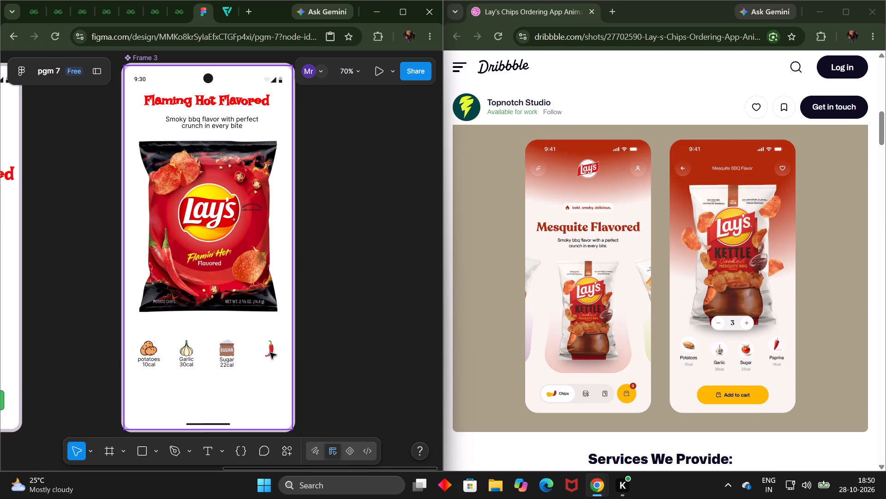
# Add a text label below the chili icon reading "paprika" with "14cal" on a second line.
pyautogui.click(210, 447)
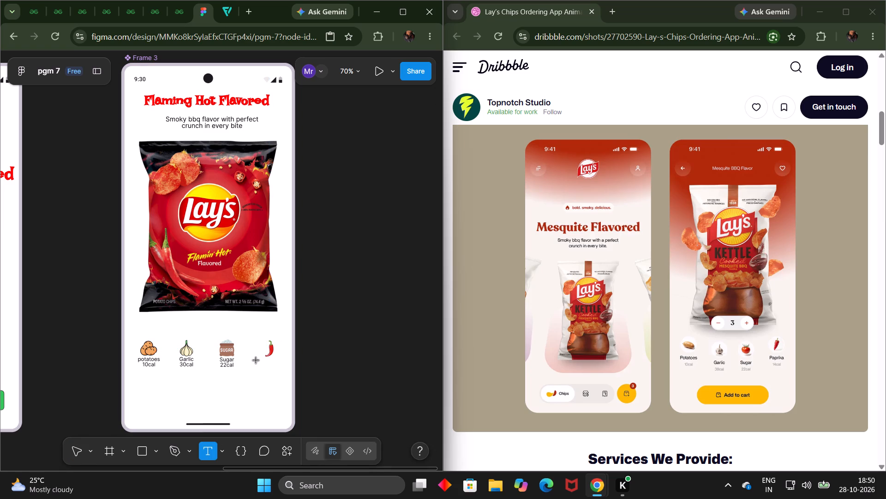
pyautogui.moveTo(255, 358); pyautogui.dragTo(286, 364)
pyautogui.press('p')
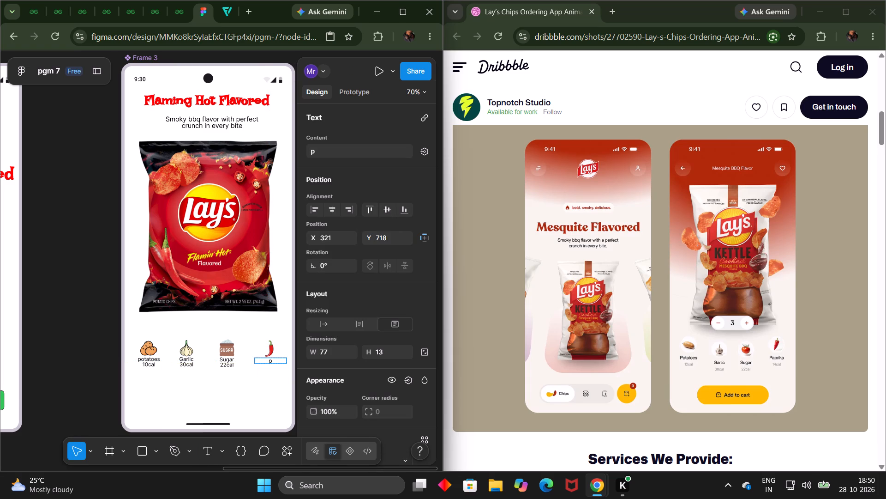
pyautogui.press('BackSpace')
pyautogui.press('p')
pyautogui.write('aprika')
pyautogui.press('Return')
pyautogui.write('14')
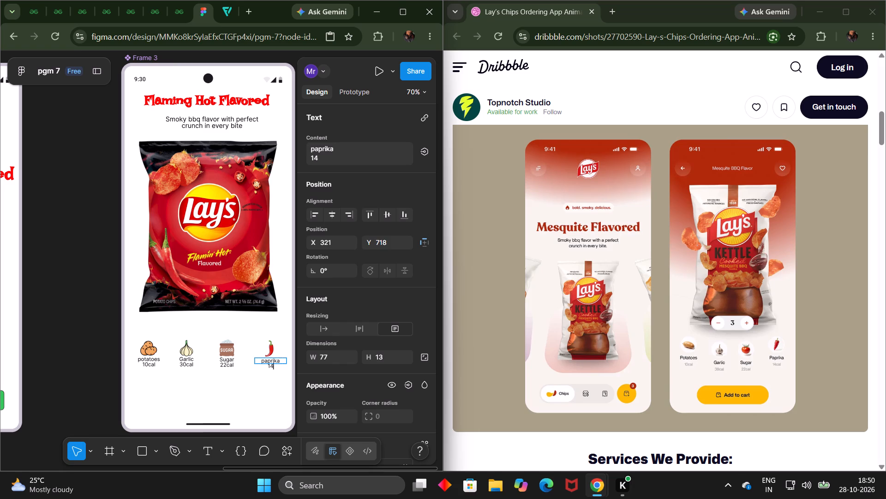
pyautogui.press('c')
pyautogui.write('al')
# Resize the paprika label's text box to about 77 × 27 and position it near X 318, Y 714.
pyautogui.moveTo(279, 372); pyautogui.dragTo(272, 365)
pyautogui.click(272, 365)
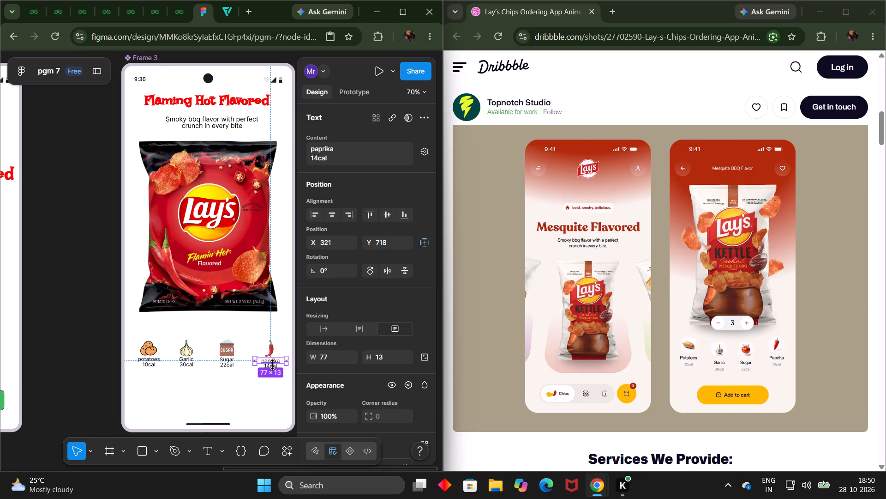
pyautogui.moveTo(272, 365); pyautogui.dragTo(273, 368)
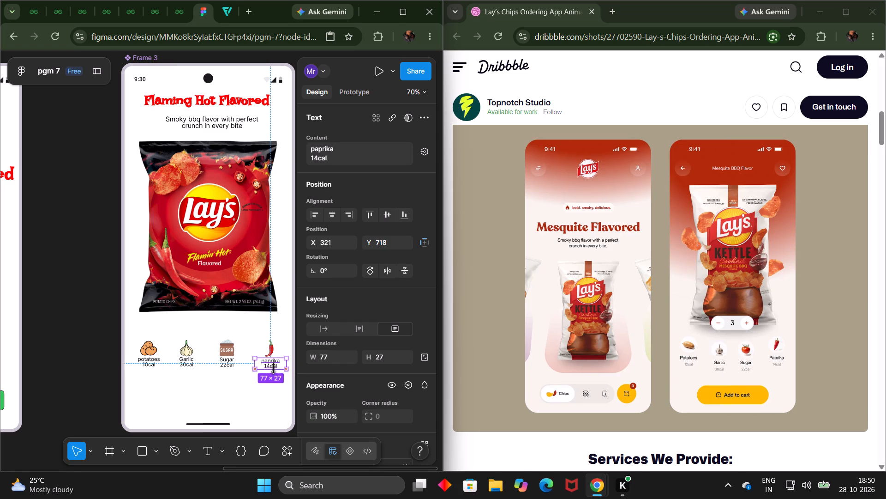
pyautogui.moveTo(273, 368); pyautogui.dragTo(274, 369)
pyautogui.click(279, 366)
pyautogui.click(55, 343)
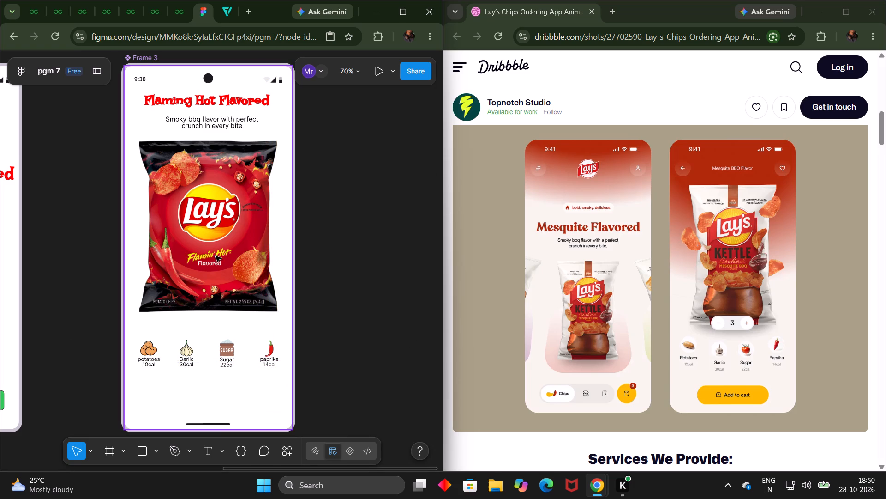
# Enlarge the Lay's chips bag image in Frame 3 to about 479 × 479 and position it near X -34, Y 161.
pyautogui.click(164, 230)
pyautogui.doubleClick(181, 235)
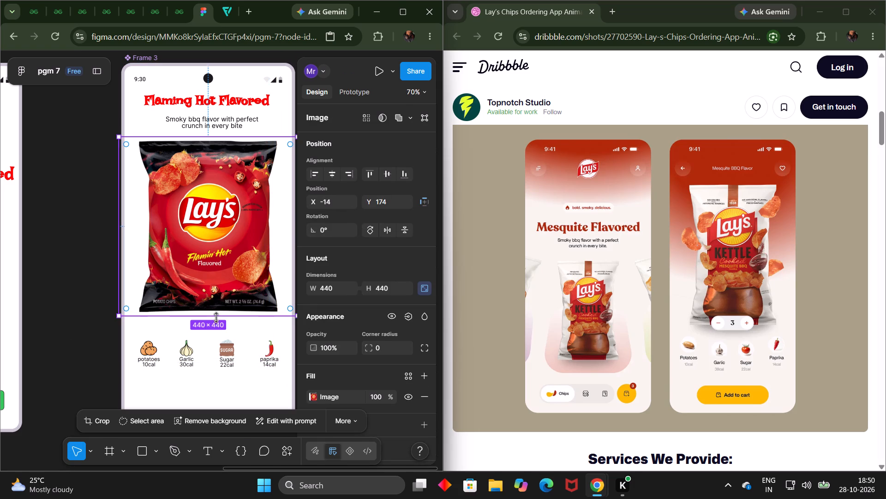
pyautogui.moveTo(215, 317); pyautogui.dragTo(218, 331)
pyautogui.click(226, 257)
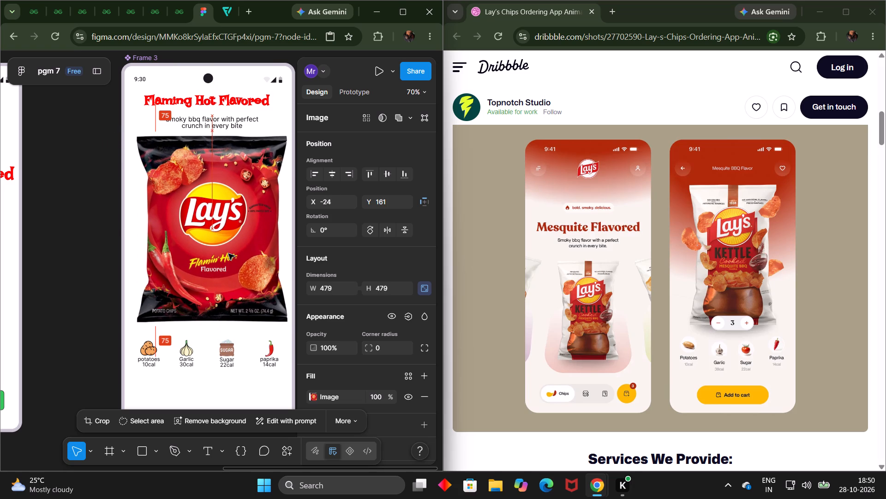
pyautogui.click(84, 228)
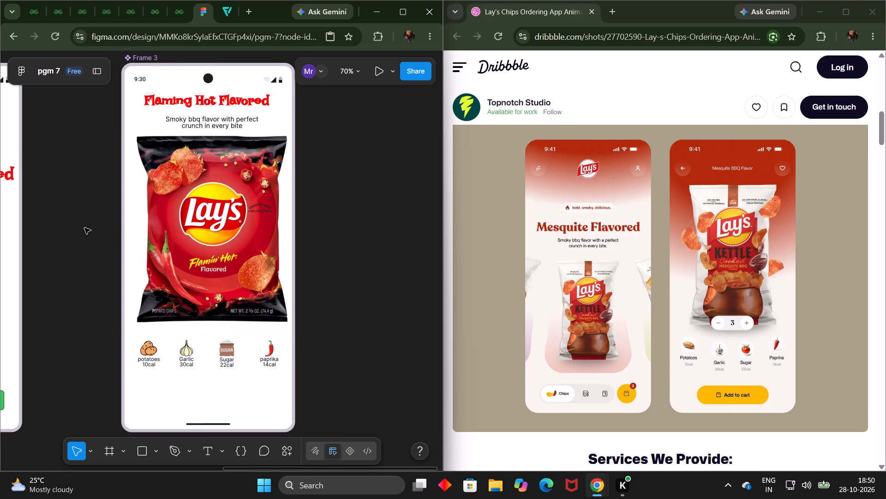
pyautogui.click(200, 219)
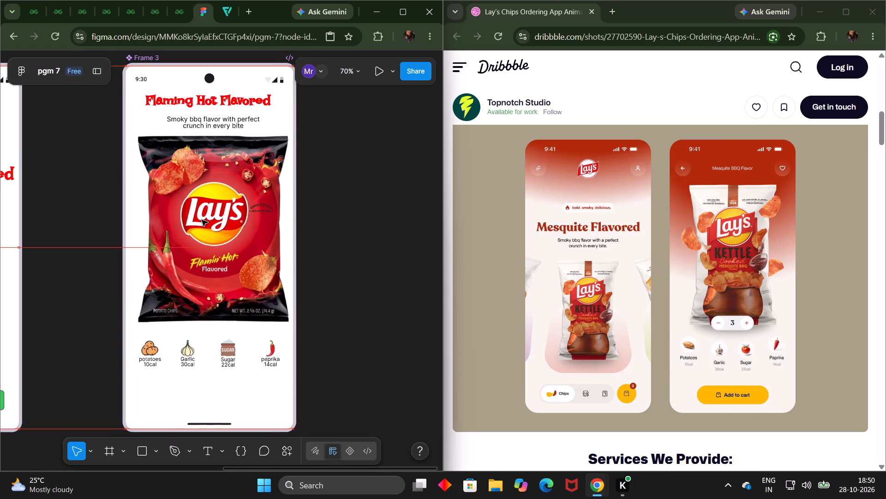
pyautogui.tripleClick(215, 235)
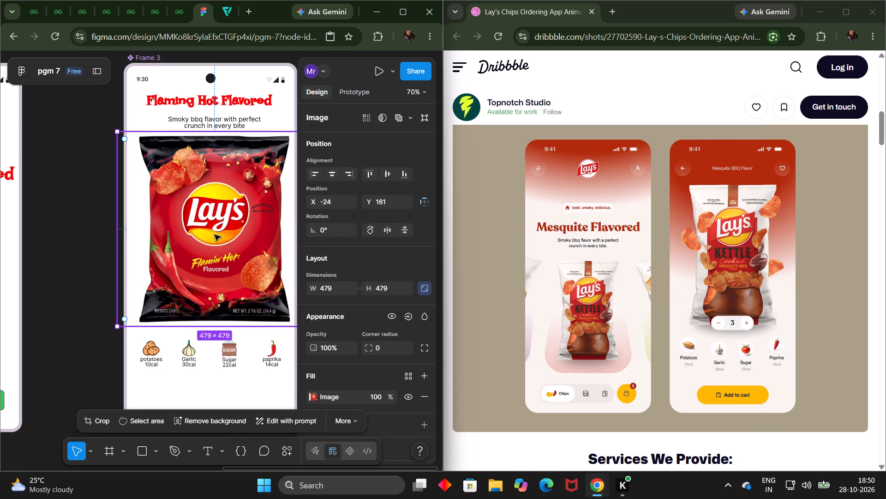
pyautogui.click(215, 235)
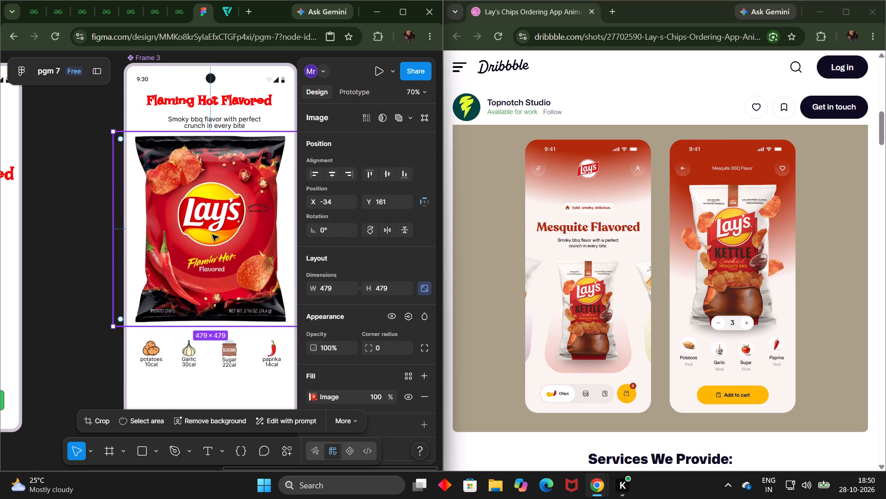
pyautogui.click(94, 256)
# Copy the green "Next →" button from the neighbouring phone screen and paste it into Frame 3 below the ingredient row.
pyautogui.scroll(-1, 389, 298)
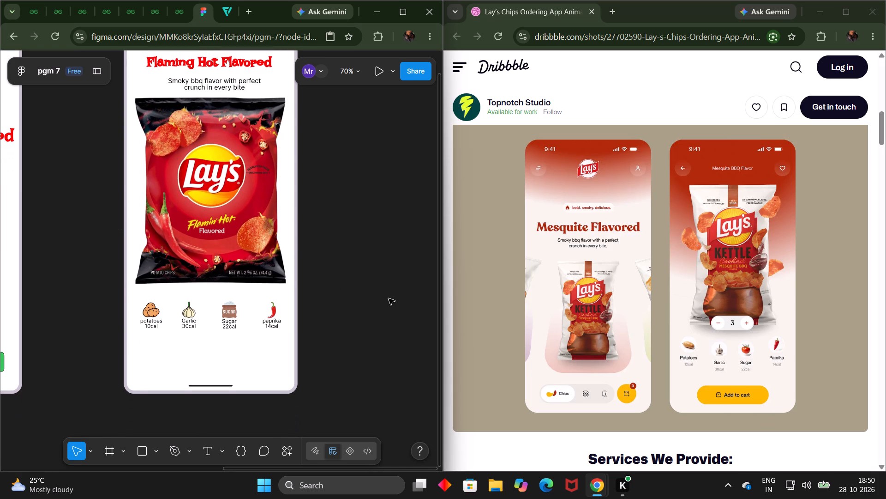
pyautogui.scroll(1, 389, 298)
pyautogui.scroll(-1, 389, 298)
pyautogui.scroll(1, 389, 298)
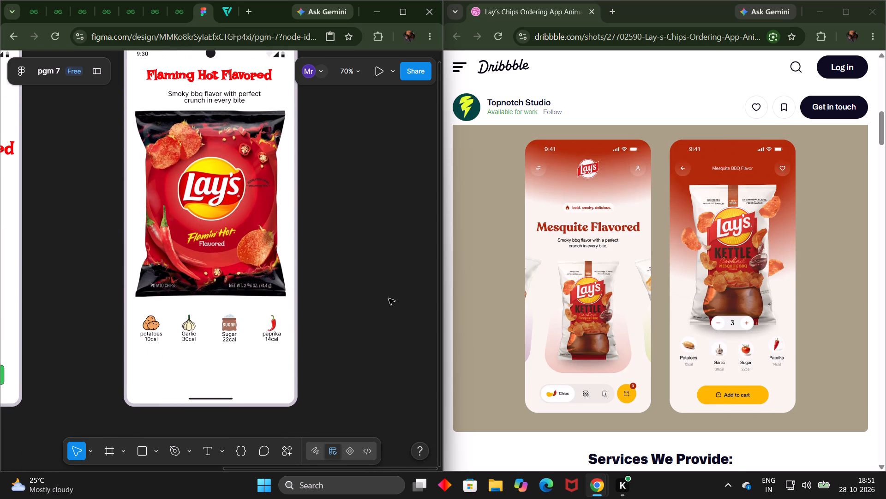
pyautogui.scroll(1, 389, 298)
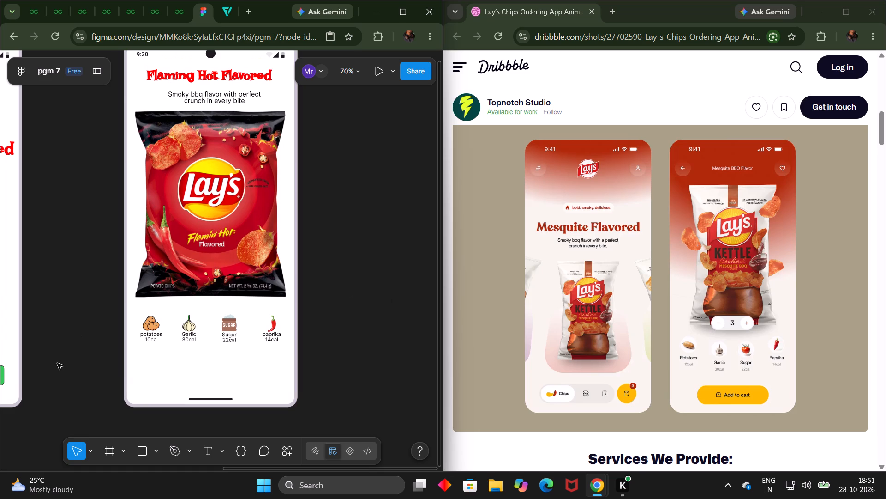
pyautogui.hscroll(2, 47, 347)
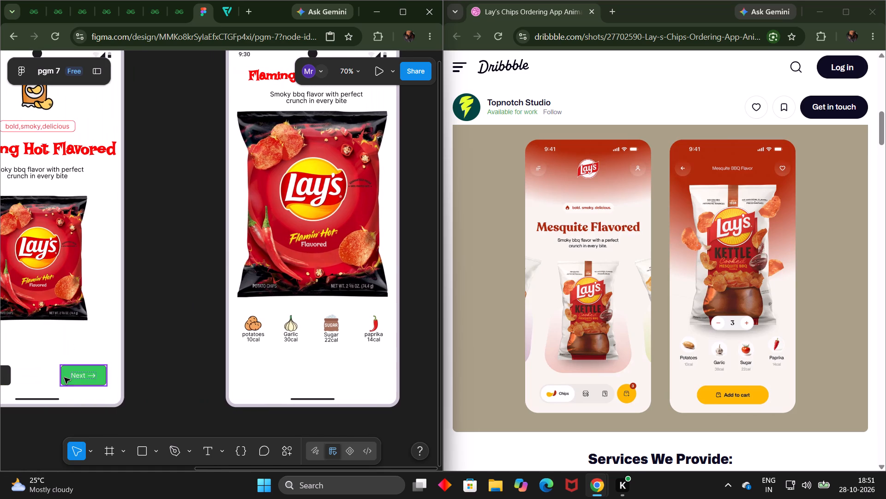
pyautogui.rightClick(67, 377)
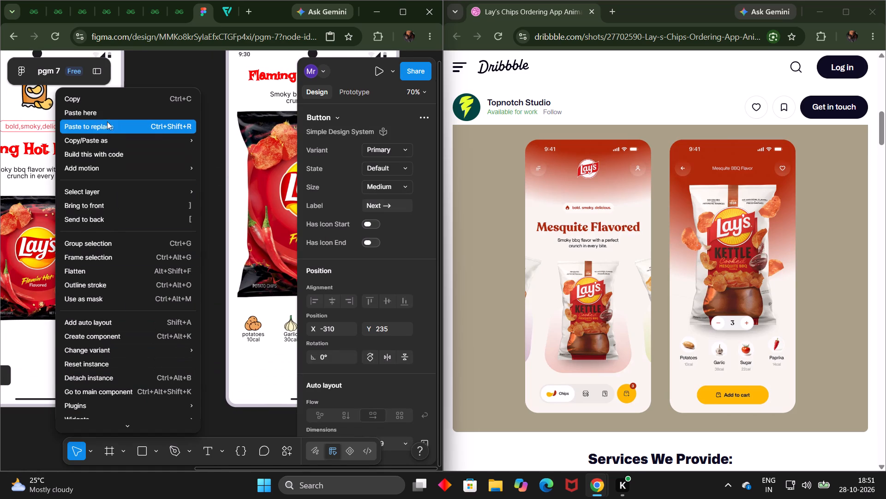
pyautogui.click(108, 103)
pyautogui.hscroll(-1, 185, 259)
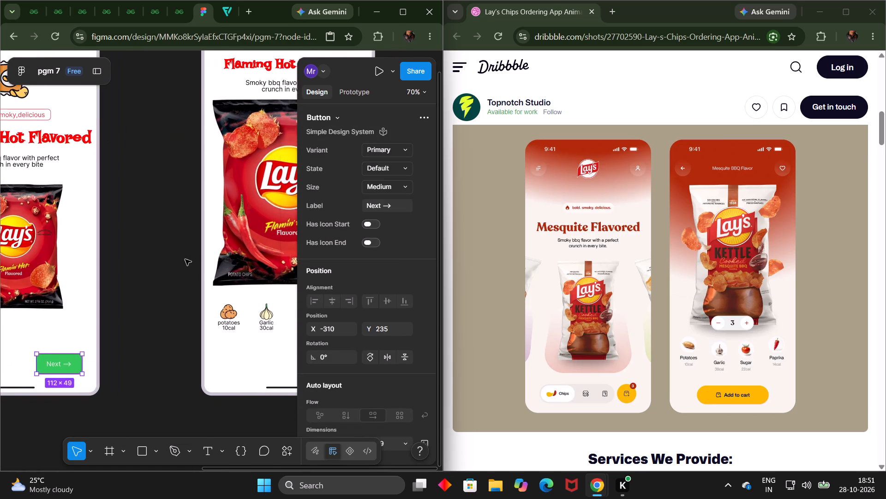
pyautogui.hscroll(-1, 185, 259)
pyautogui.click(219, 363)
pyautogui.hotkey('ctrl', 'v')
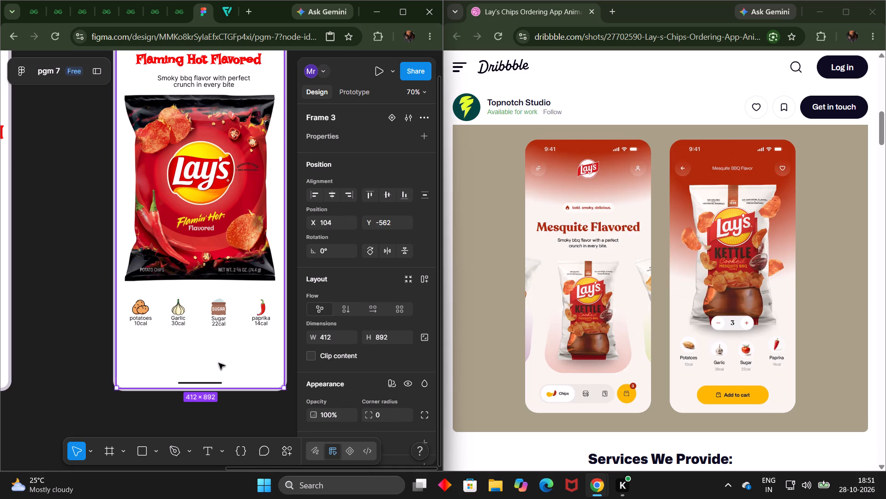
# Widen the pasted green button on both sides to about 335 × 49, with its left edge near X 44.
pyautogui.moveTo(219, 356); pyautogui.dragTo(259, 354)
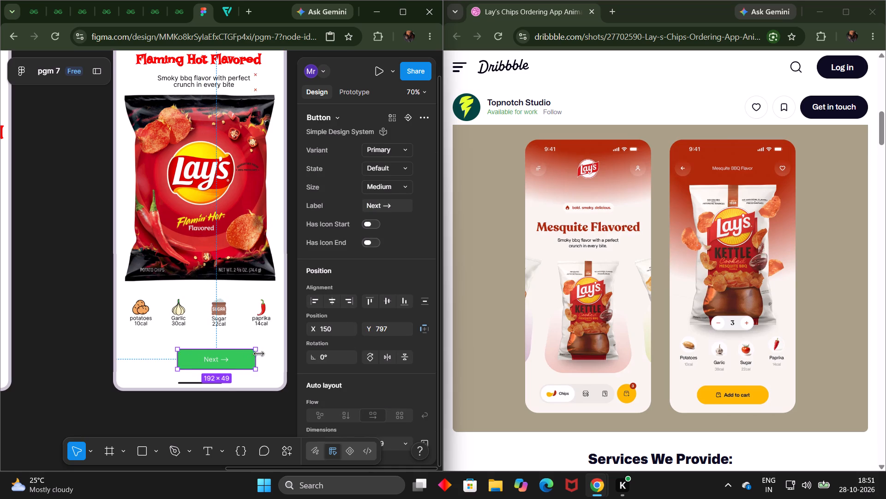
pyautogui.moveTo(259, 354); pyautogui.dragTo(259, 354)
pyautogui.moveTo(176, 360); pyautogui.dragTo(138, 364)
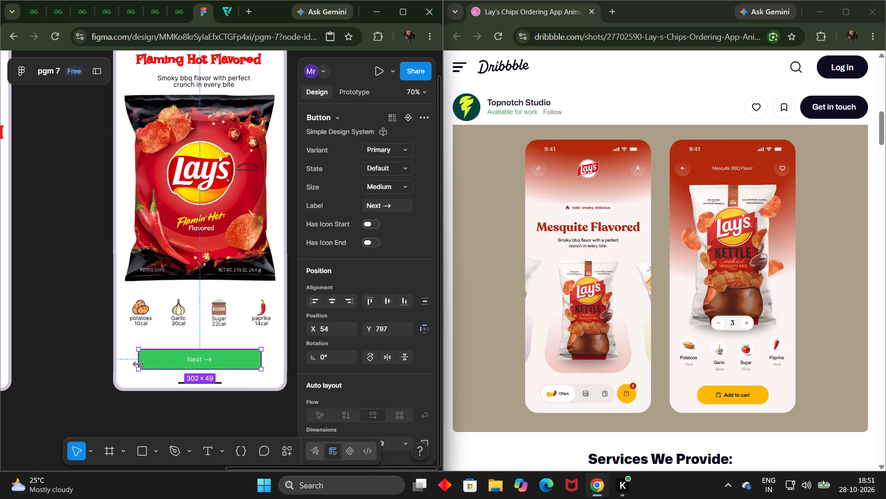
pyautogui.moveTo(138, 364); pyautogui.dragTo(135, 364)
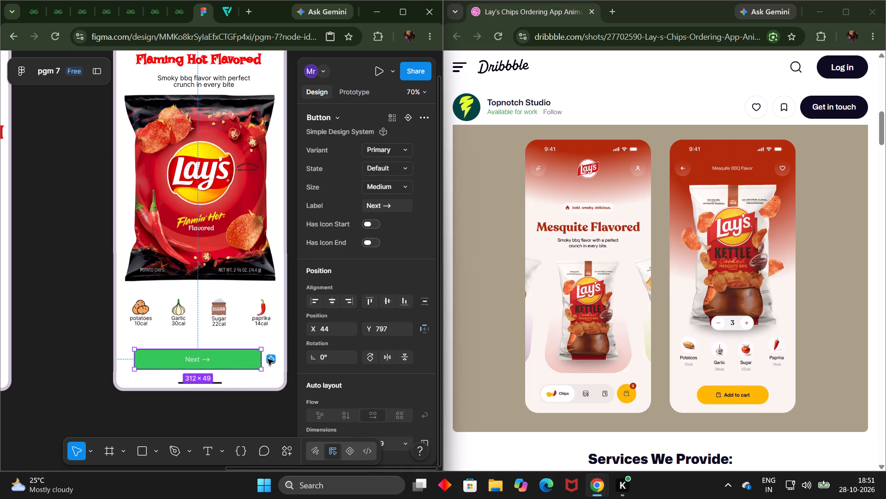
pyautogui.moveTo(260, 358); pyautogui.dragTo(271, 358)
# Replace the pasted button's label with "Add to cart".
pyautogui.tripleClick(207, 356)
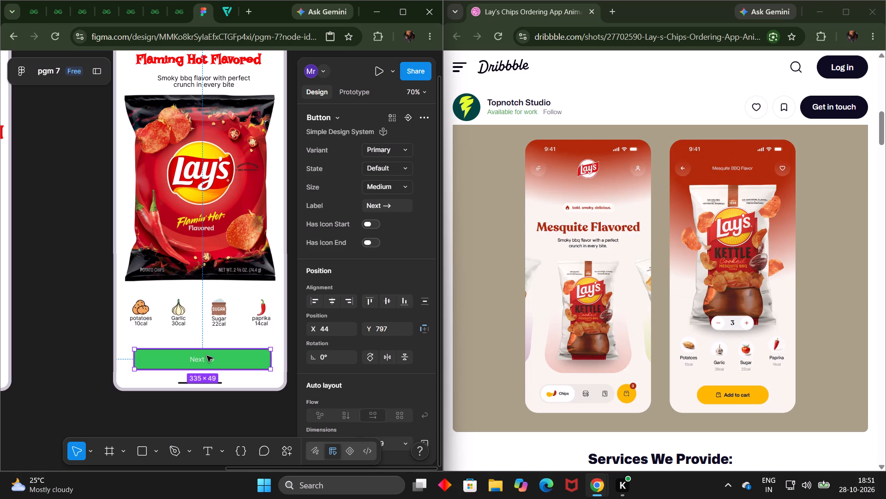
pyautogui.doubleClick(207, 356)
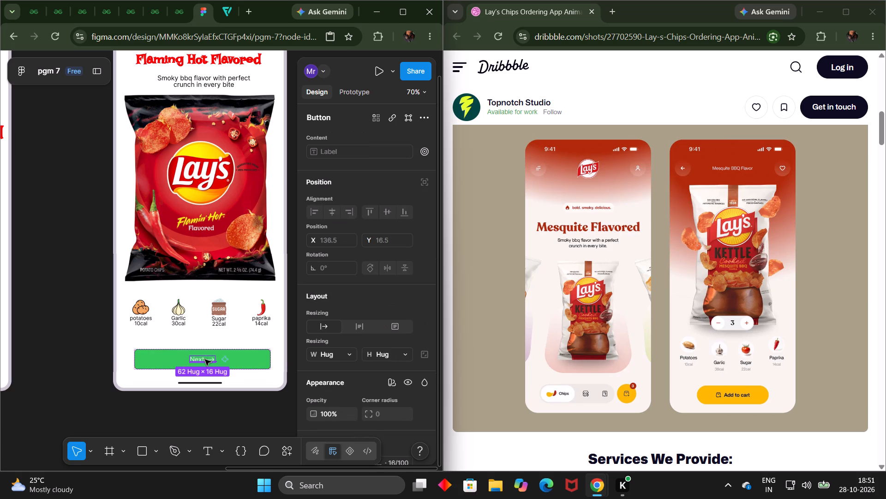
pyautogui.doubleClick(205, 359)
pyautogui.press('BackSpace')
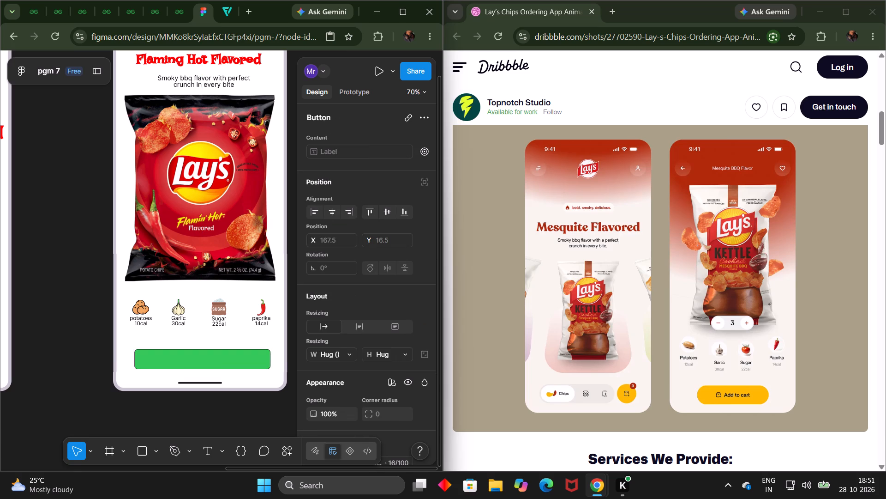
pyautogui.write('Add to')
pyautogui.press('space')
pyautogui.write('cart')
pyautogui.press('space')
pyautogui.press('BackSpace')
# Change the fill of the "Add to cart" label text to Grays/Black.
pyautogui.moveTo(218, 359); pyautogui.dragTo(182, 362)
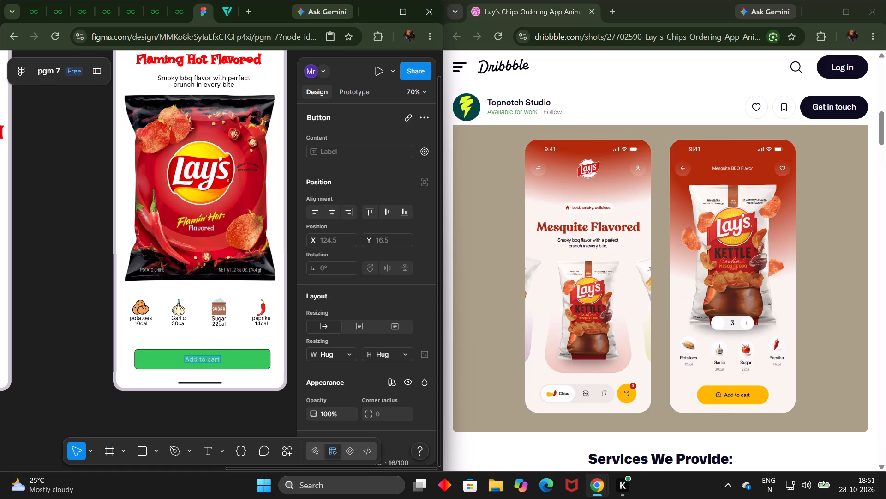
pyautogui.moveTo(182, 362); pyautogui.dragTo(179, 360)
pyautogui.scroll(-2, 370, 370)
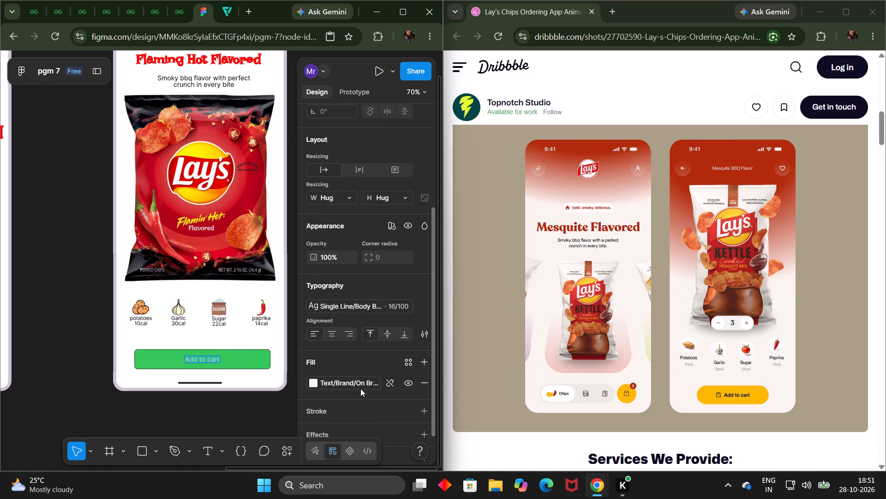
pyautogui.click(364, 381)
pyautogui.write('bla')
pyautogui.press('Return')
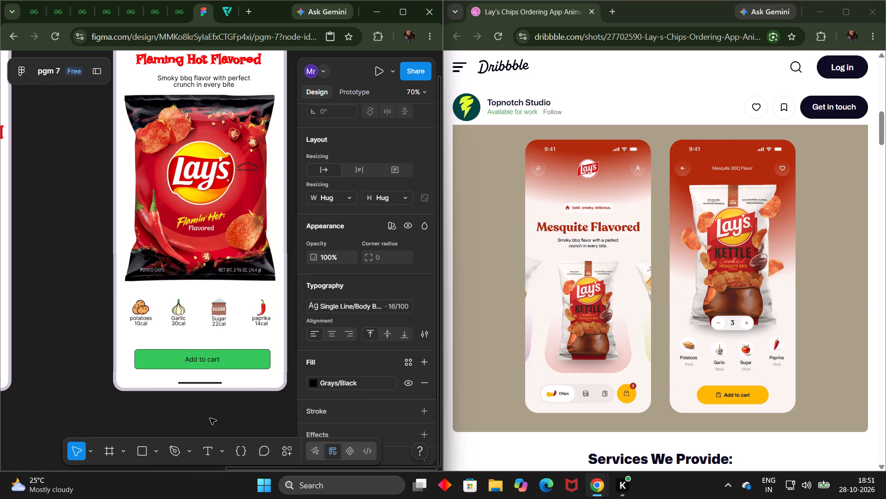
# Scale the chip-packet logo in Frame 1 down to 60 × 60 and place it at about X 13, Y 68.
pyautogui.click(210, 418)
pyautogui.click(210, 418)
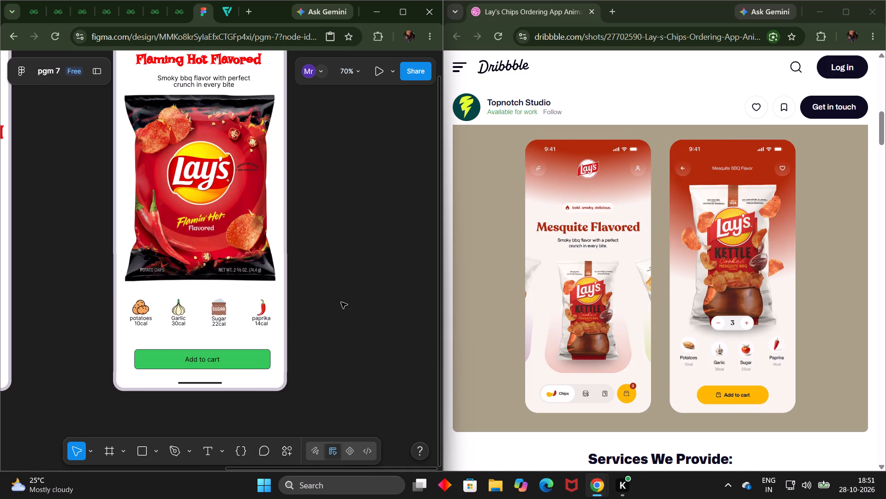
pyautogui.hscroll(1, 341, 302)
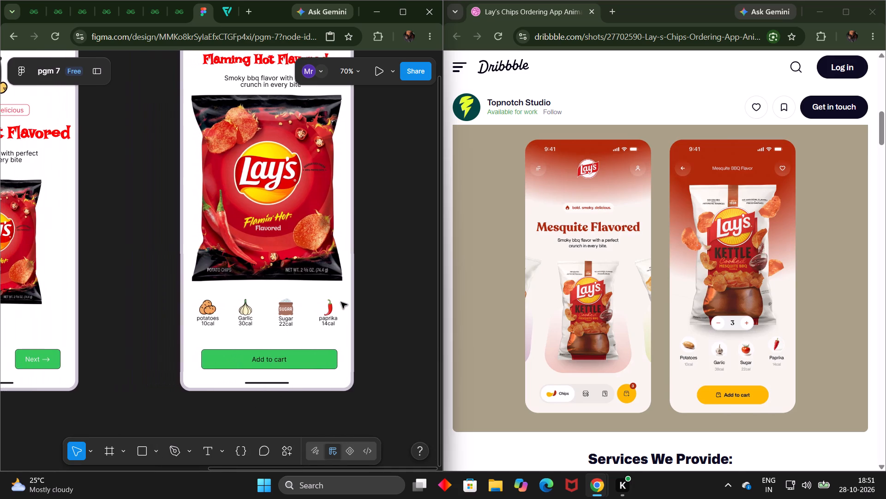
pyautogui.hscroll(2, 341, 302)
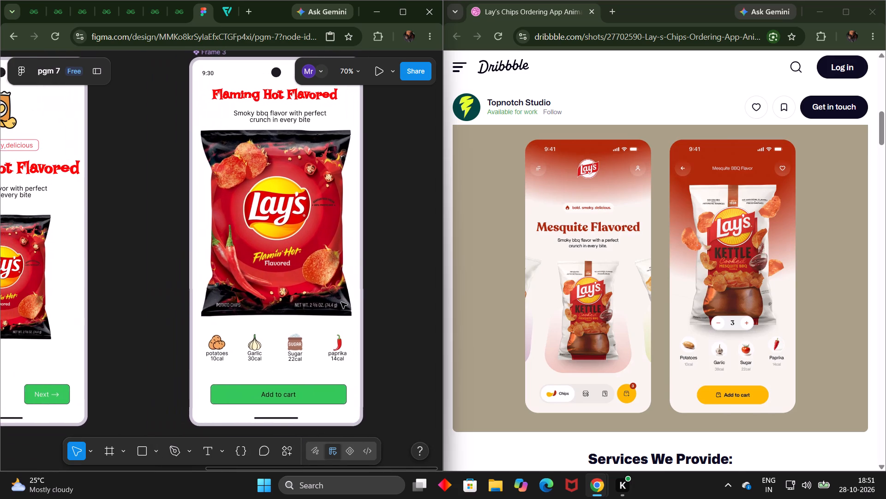
pyautogui.hscroll(3, 341, 302)
pyautogui.scroll(1, 341, 302)
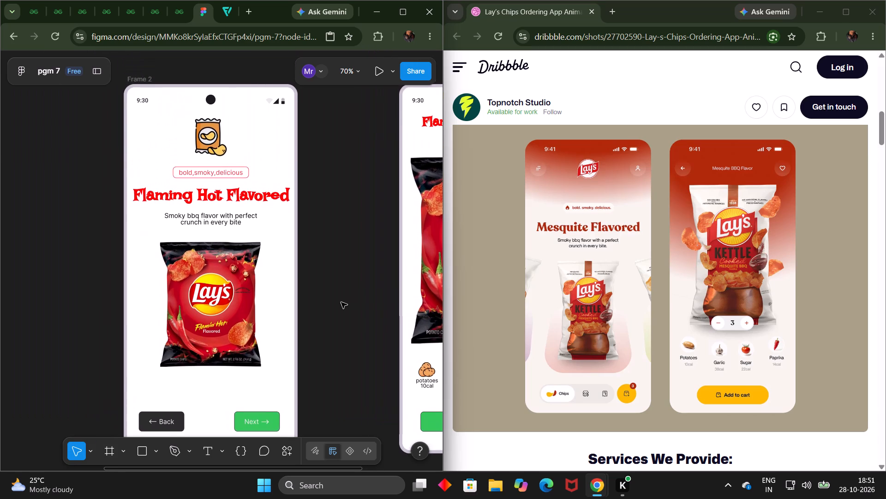
pyautogui.hscroll(3, 341, 302)
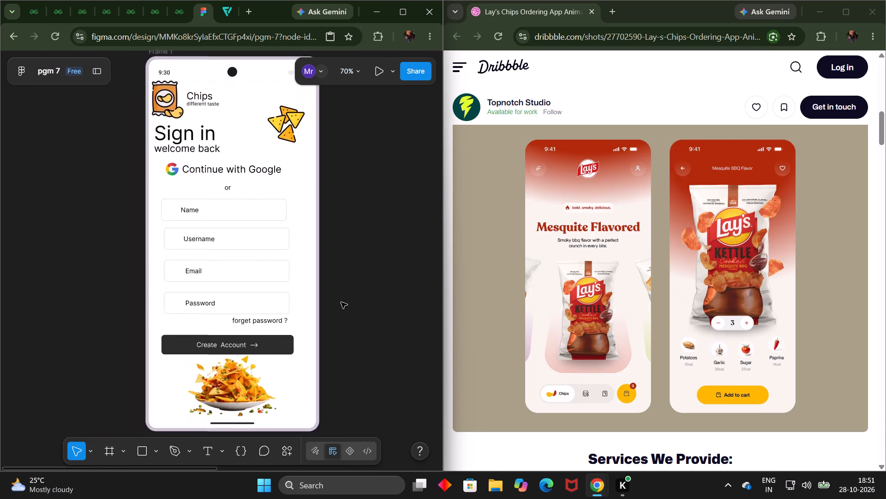
pyautogui.click(175, 112)
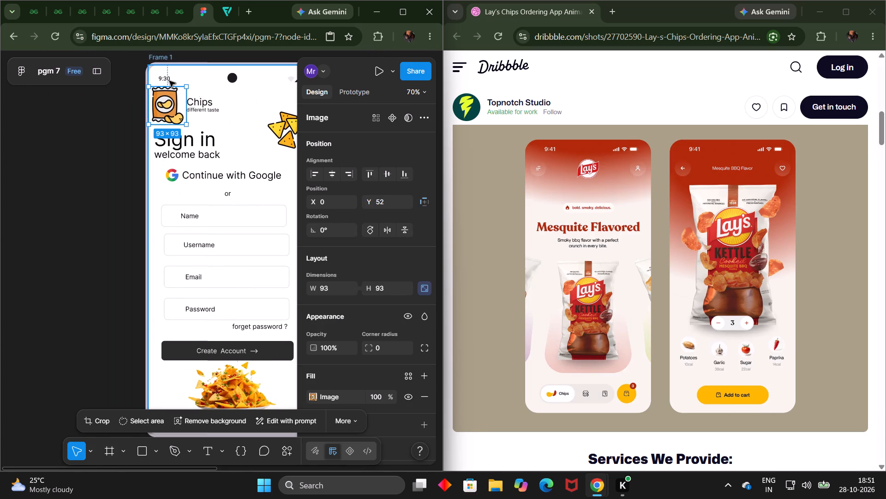
pyautogui.moveTo(169, 85); pyautogui.dragTo(169, 100)
pyautogui.moveTo(169, 114); pyautogui.dragTo(172, 109)
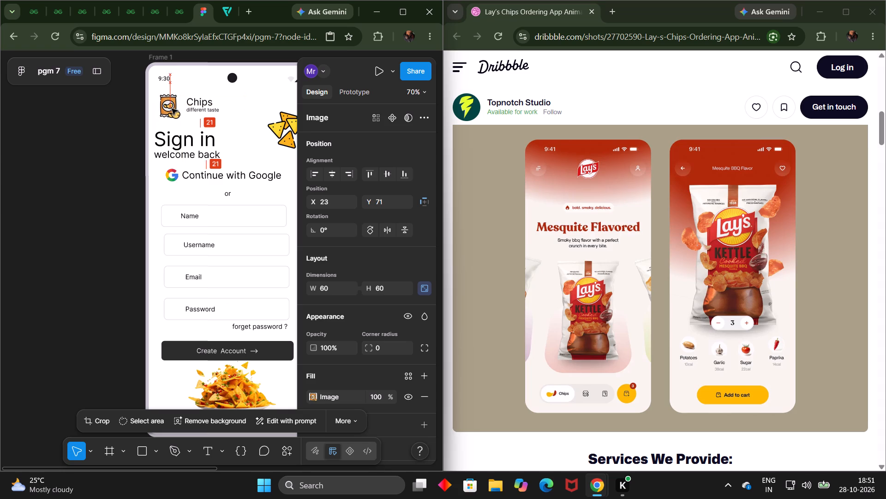
pyautogui.moveTo(172, 109); pyautogui.dragTo(168, 107)
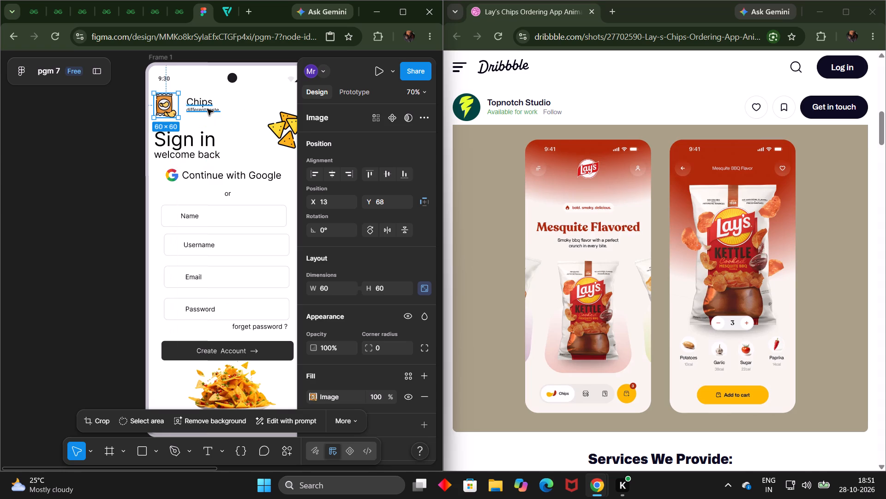
# Move the "Chips" and "different taste" text in Frame 1 closer to the packet logo.
pyautogui.click(207, 109)
pyautogui.moveTo(207, 109); pyautogui.dragTo(199, 109)
pyautogui.click(107, 152)
# Look over Frames 1, 2 and 3 to check the finished chips app screens.
pyautogui.hscroll(-1, 398, 216)
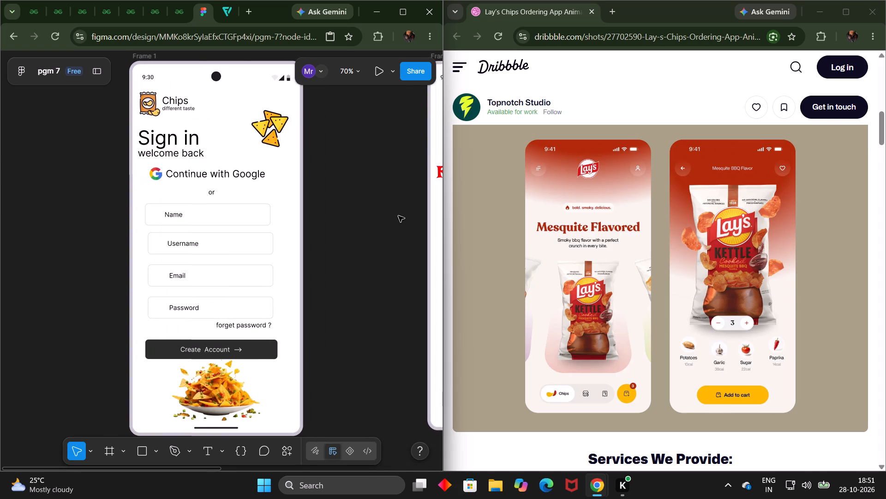
pyautogui.hscroll(-5, 398, 216)
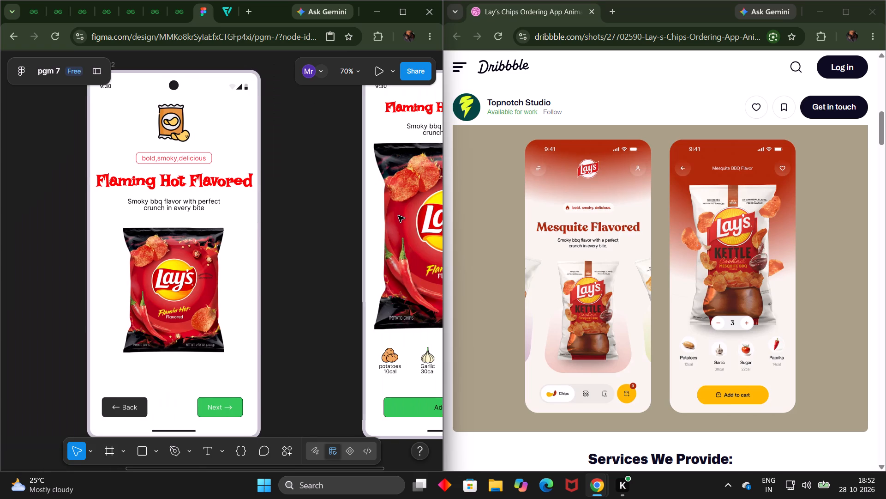
pyautogui.hscroll(-2, 398, 216)
pyautogui.hscroll(1, 398, 216)
pyautogui.hscroll(-1, 398, 216)
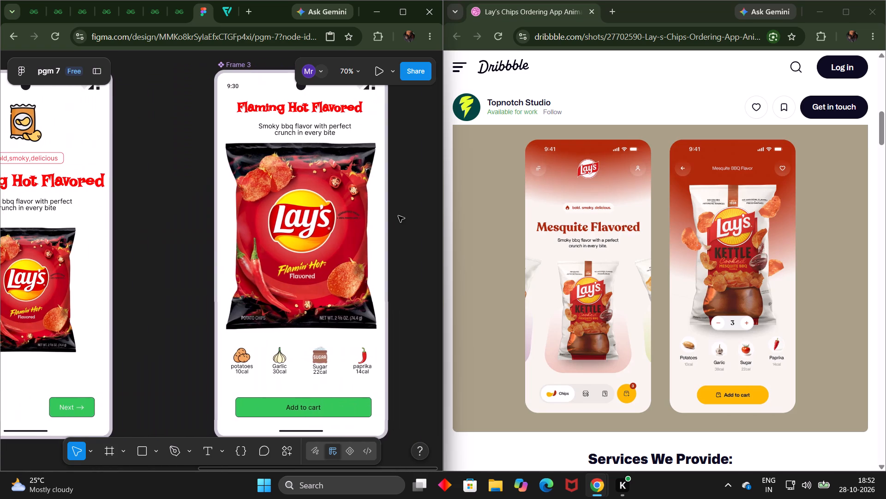
pyautogui.hscroll(-1, 398, 216)
pyautogui.hscroll(5, 398, 216)
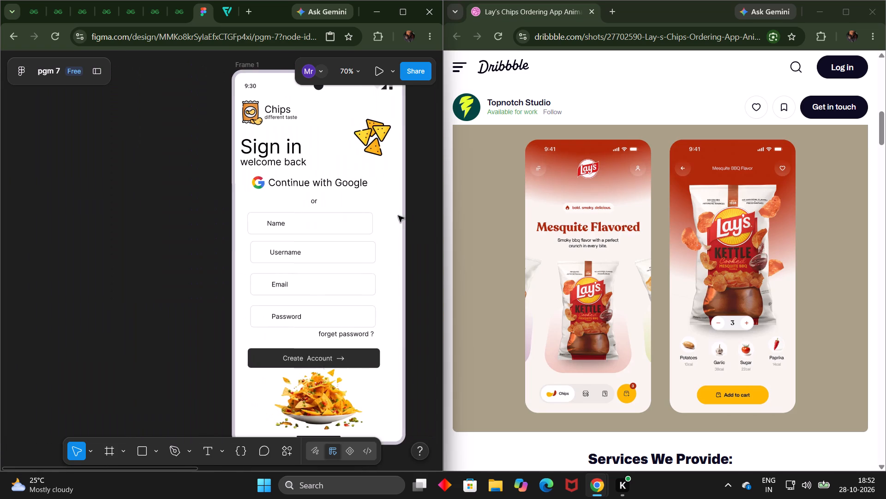
pyautogui.hscroll(-4, 398, 216)
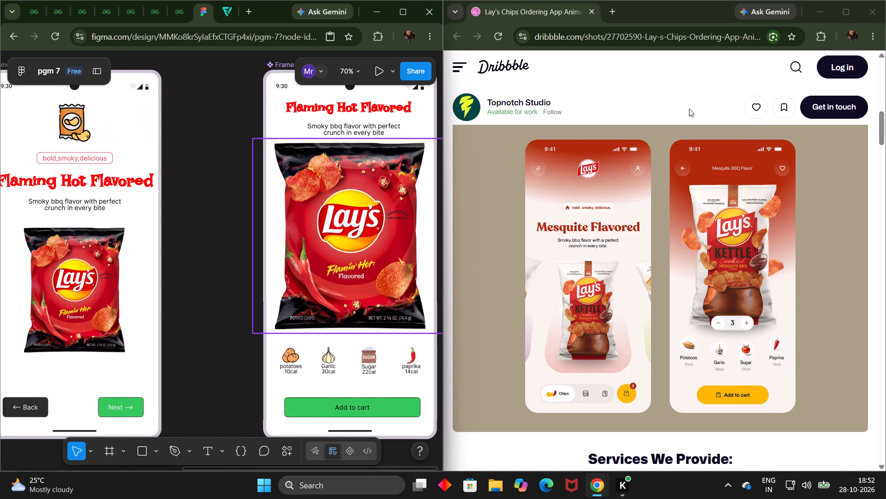
# Close the window with the Dribbble Lay's reference.
pyautogui.click(885, 1)
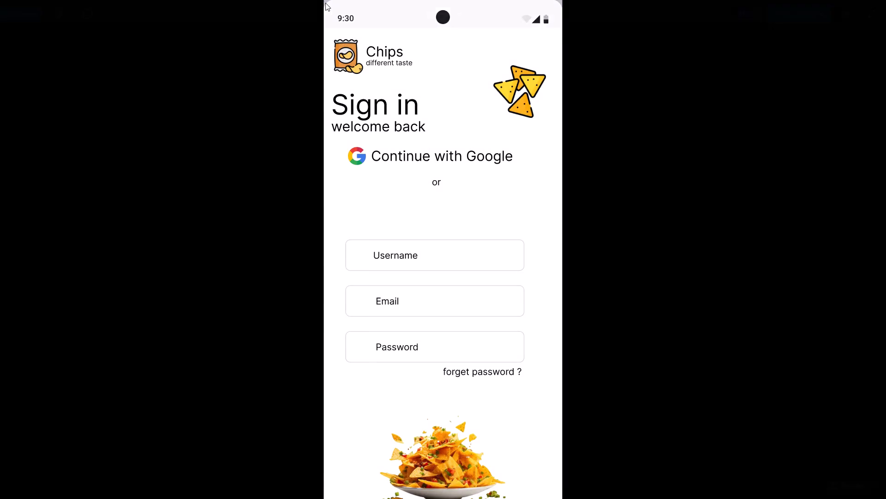
# Check the Sign in screen in the full-screen prototype preview, including its lower part, and exit full screen.
pyautogui.scroll(-4, 569, 197)
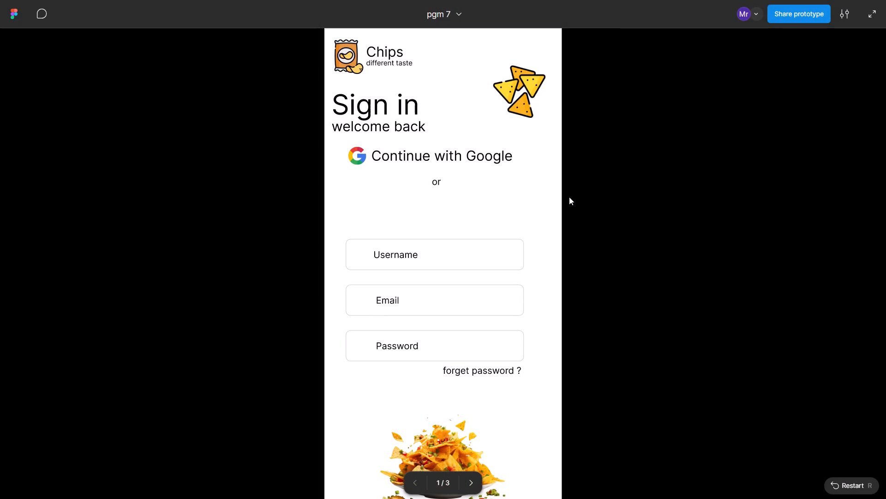
pyautogui.click(863, 18)
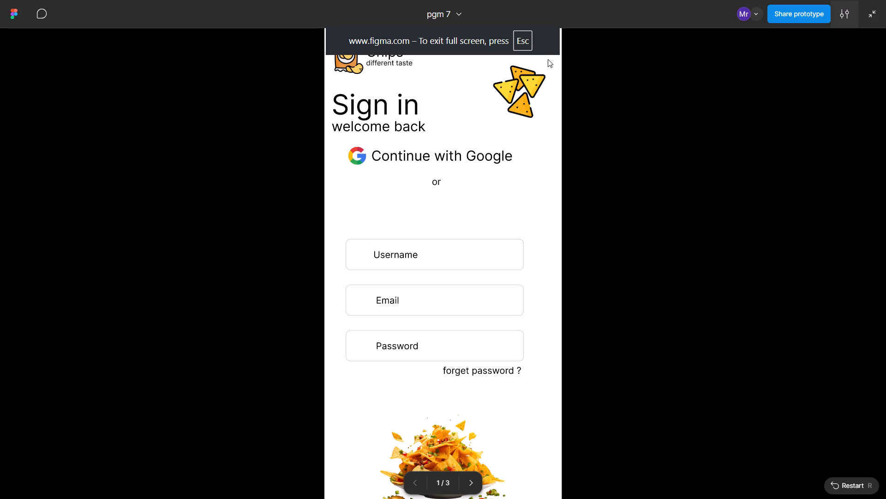
pyautogui.press('Escape')
pyautogui.press('Escape')
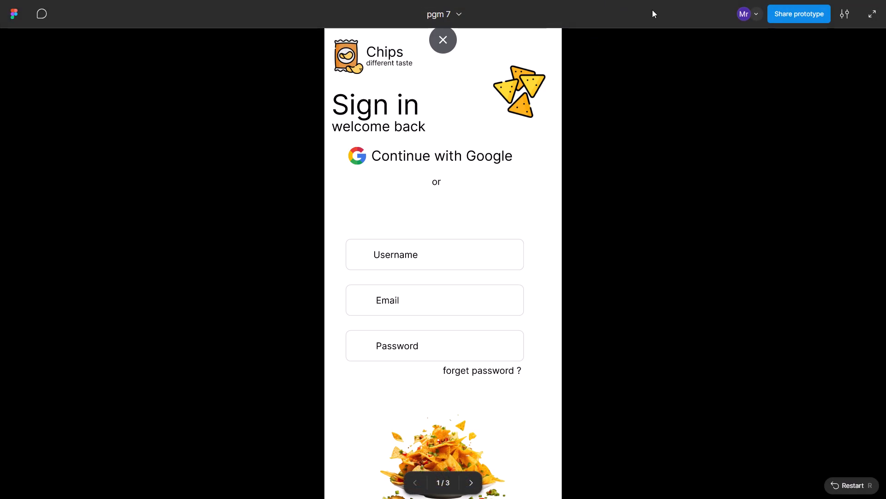
pyautogui.click(443, 36)
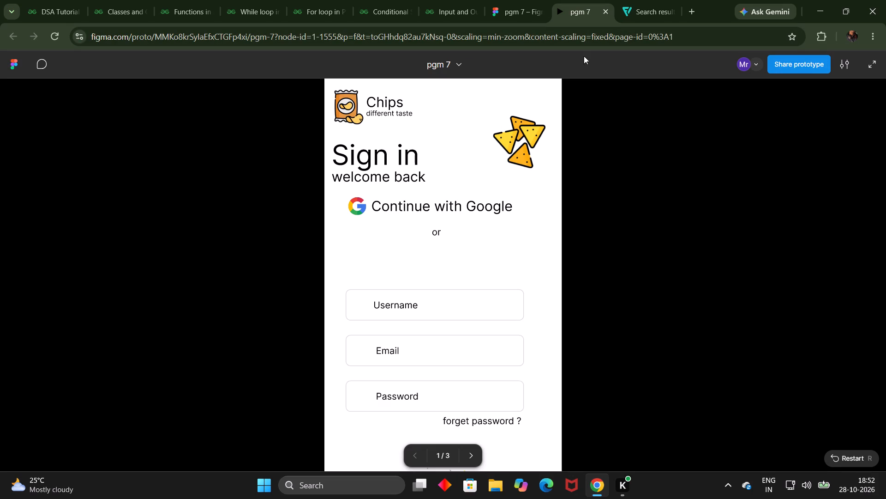
# Leave the prototype preview, return to the original pgm 7 design file and close the extra editor tab.
pyautogui.click(448, 65)
pyautogui.click(452, 64)
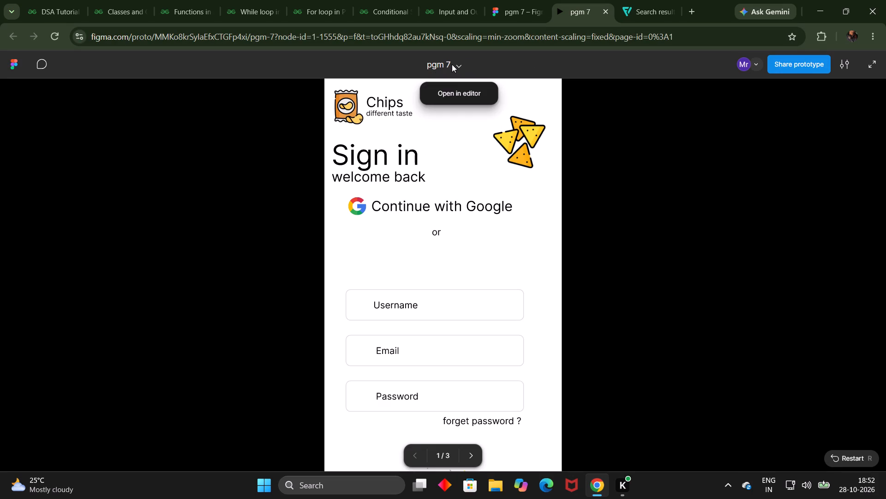
pyautogui.click(478, 95)
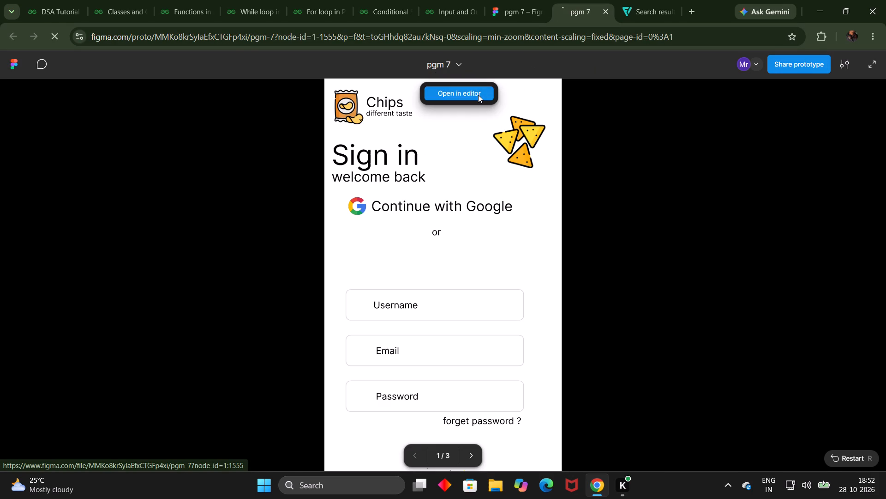
pyautogui.click(519, 4)
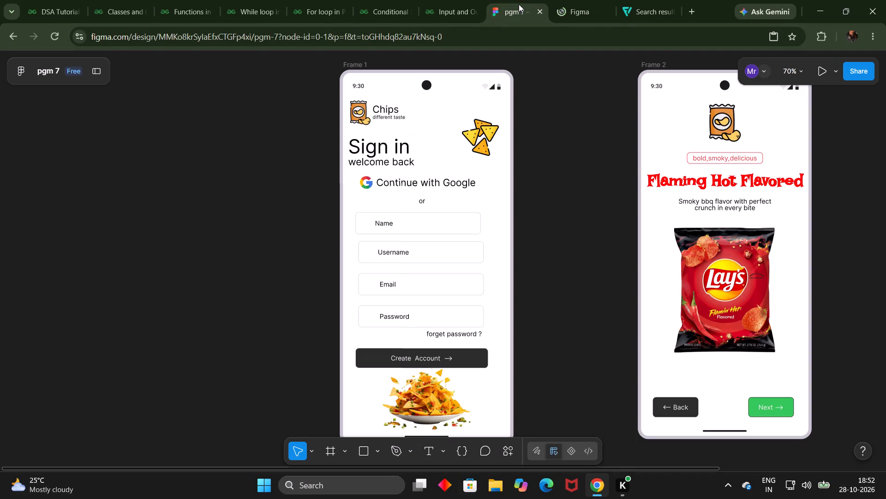
pyautogui.click(603, 13)
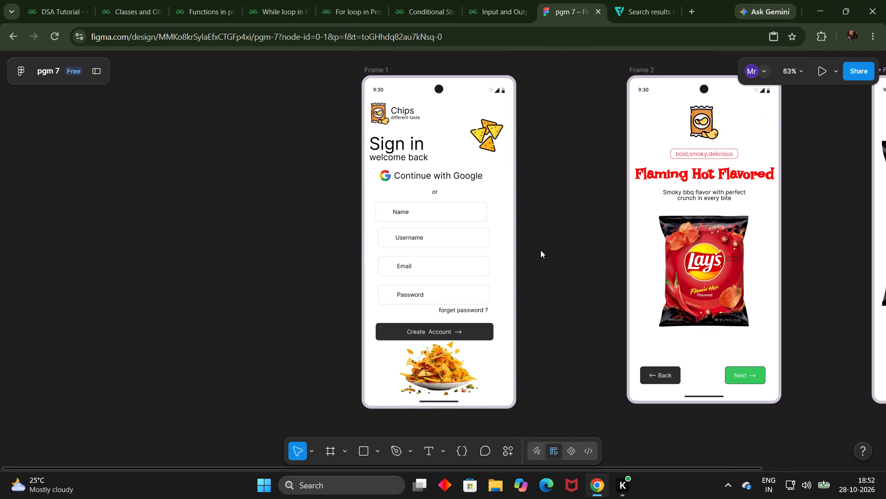
# Capture a region screenshot of the whole Frame 1 sign-in screen.
pyautogui.press('Print')
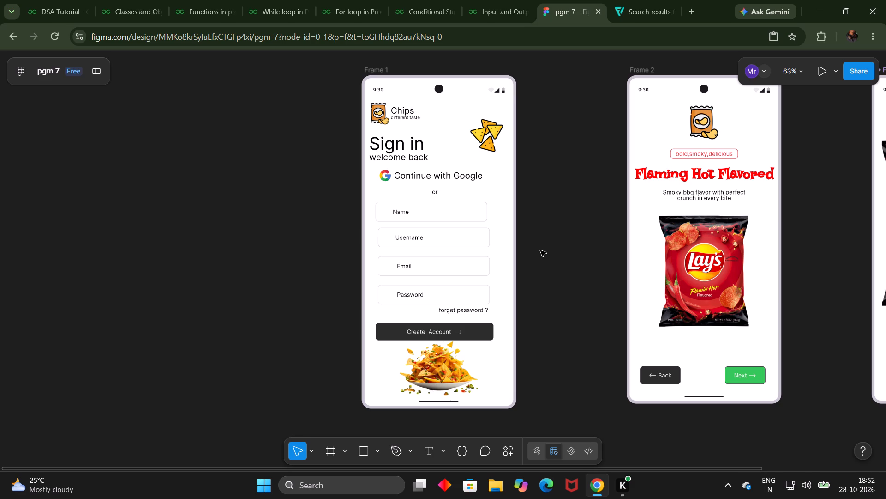
pyautogui.moveTo(357, 67); pyautogui.dragTo(525, 413)
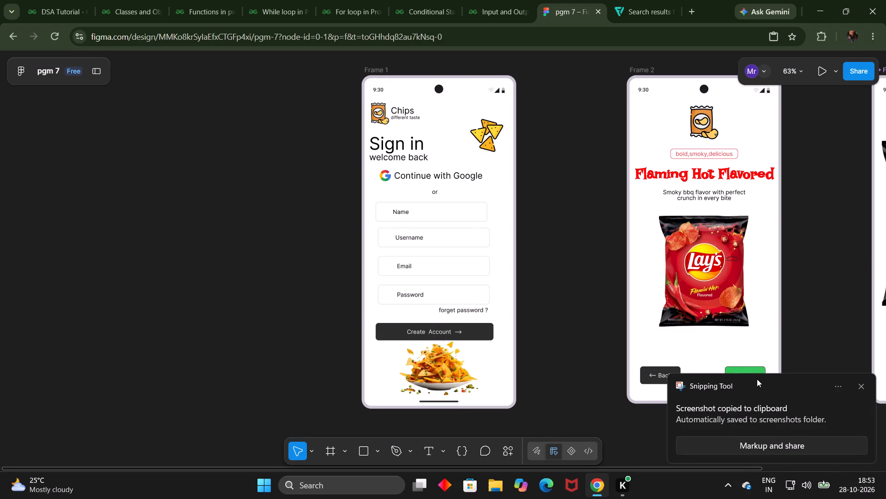
# Save the Frame 1 screenshot as a JPG named exp7.1 in the Screenshots folder and close Snipping Tool.
pyautogui.click(757, 379)
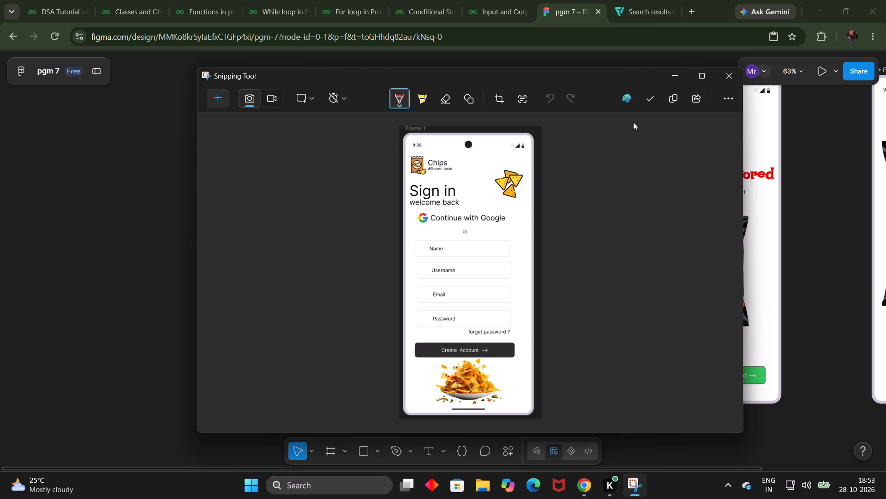
pyautogui.moveTo(635, 96); pyautogui.dragTo(648, 97)
pyautogui.click(648, 97)
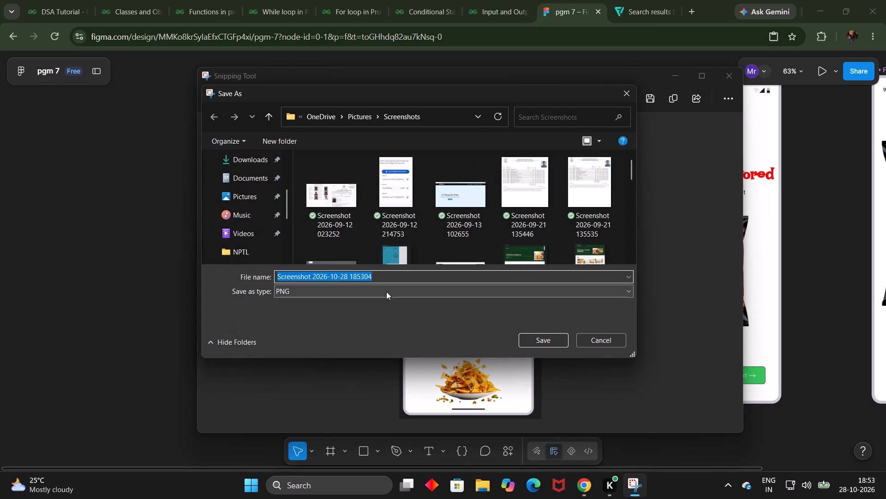
pyautogui.click(386, 292)
pyautogui.click(376, 309)
pyautogui.click(397, 279)
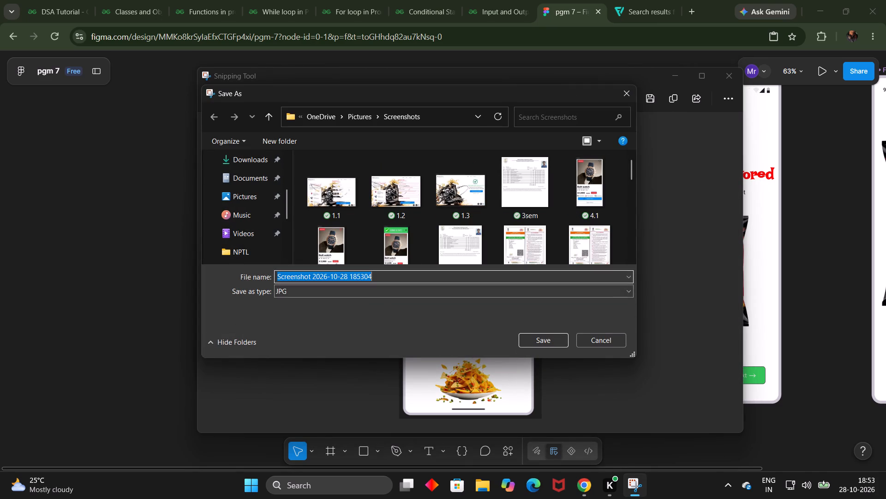
pyautogui.press('BackSpace')
pyautogui.write('exp')
pyautogui.press('7')
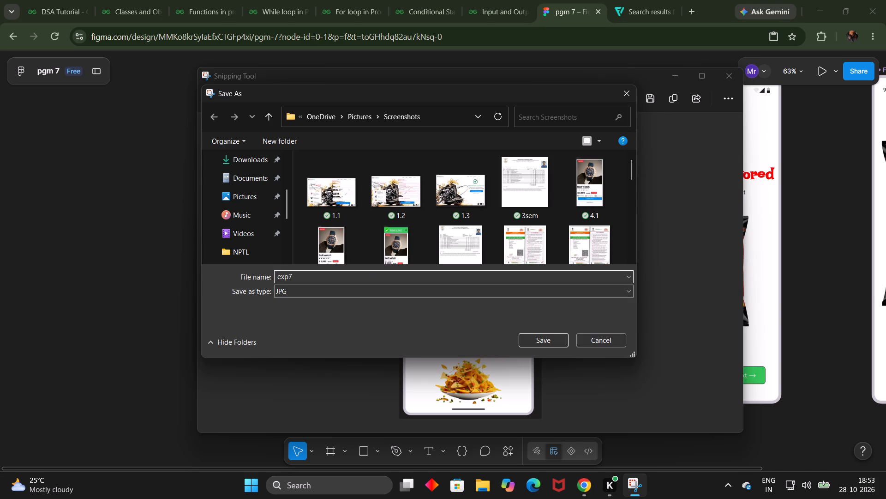
pyautogui.write('.1')
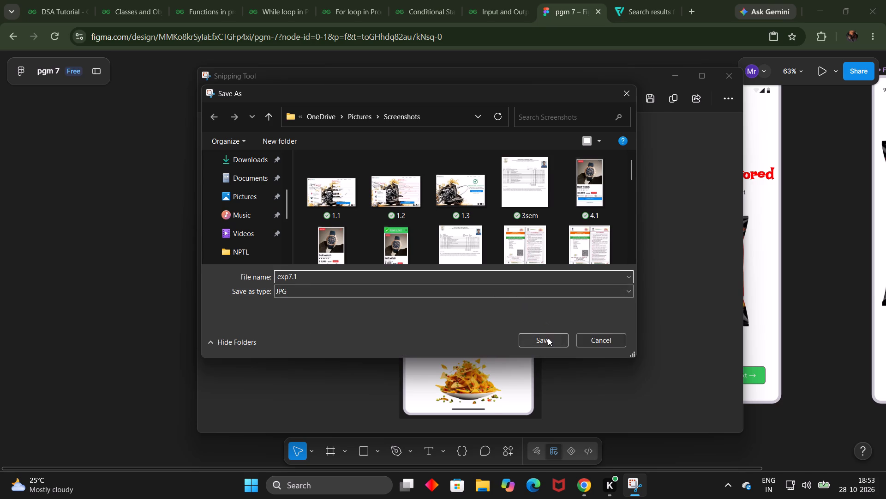
pyautogui.click(548, 338)
pyautogui.click(730, 81)
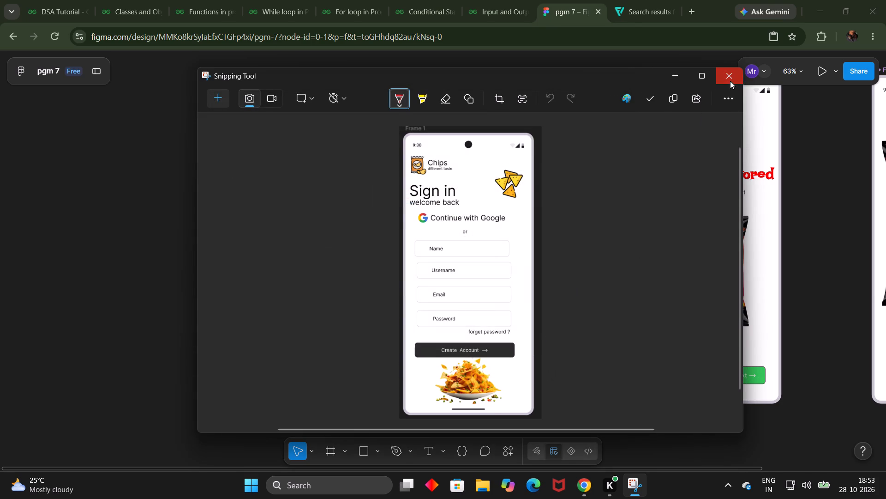
# Capture a region screenshot of the whole Frame 2 Flaming Hot Flavored screen, including its Back and Next buttons.
pyautogui.hscroll(-3, 621, 212)
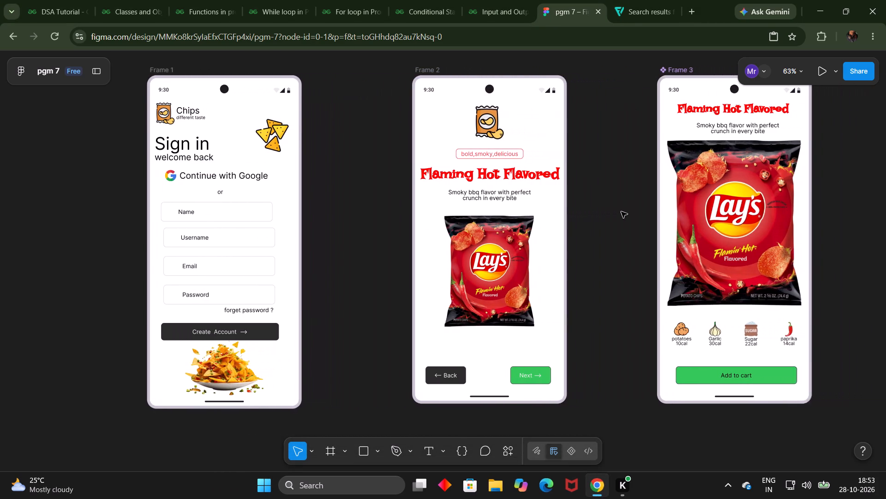
pyautogui.hscroll(-2, 621, 212)
pyautogui.press('Print')
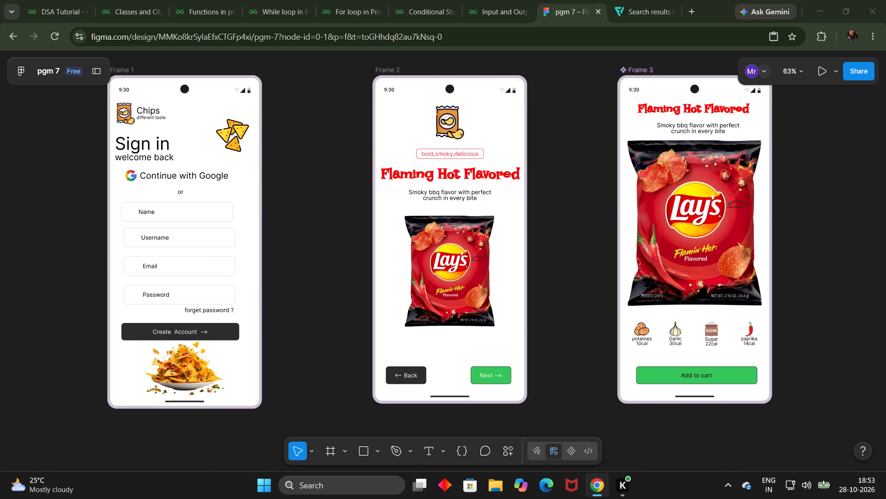
pyautogui.moveTo(370, 71); pyautogui.dragTo(478, 335)
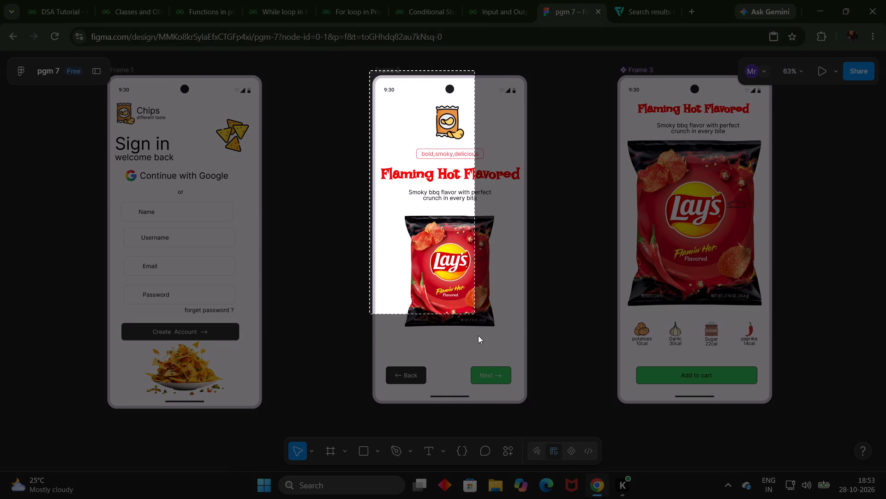
pyautogui.moveTo(478, 335); pyautogui.dragTo(530, 405)
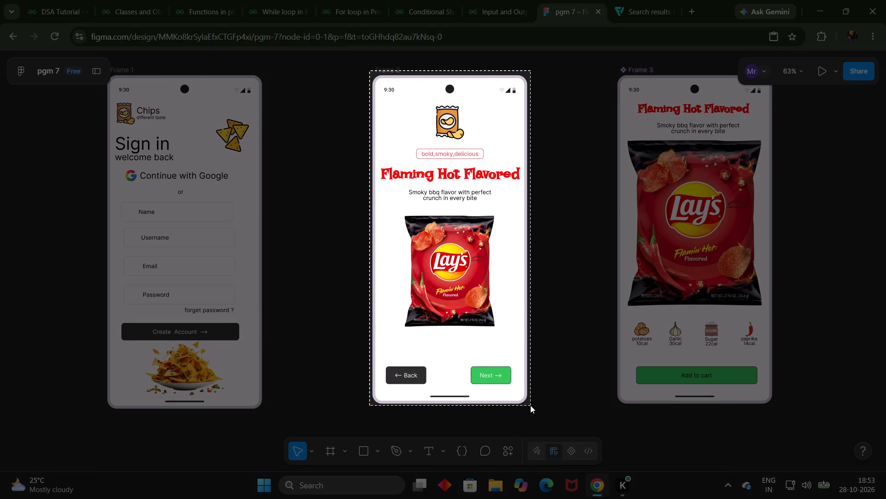
pyautogui.moveTo(530, 405); pyautogui.dragTo(531, 408)
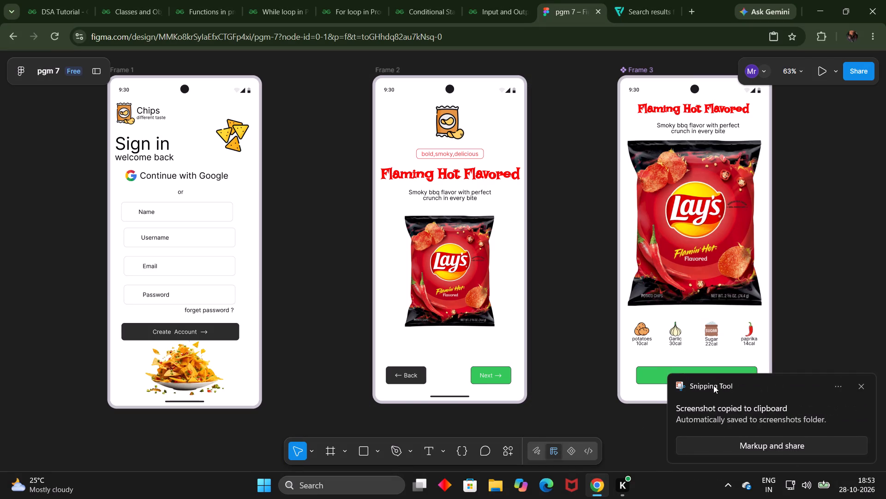
# Save the Frame 2 screenshot as a JPG named exp7.2 in the Screenshots folder and close Snipping Tool.
pyautogui.click(713, 385)
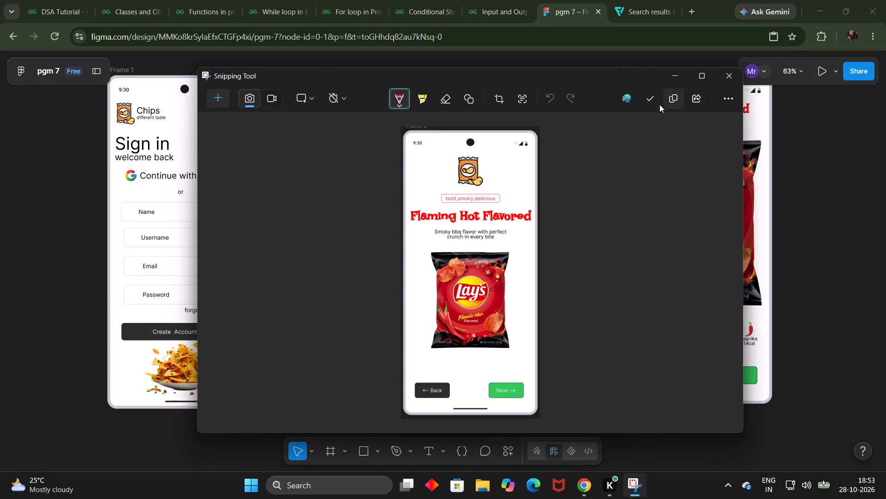
pyautogui.click(651, 99)
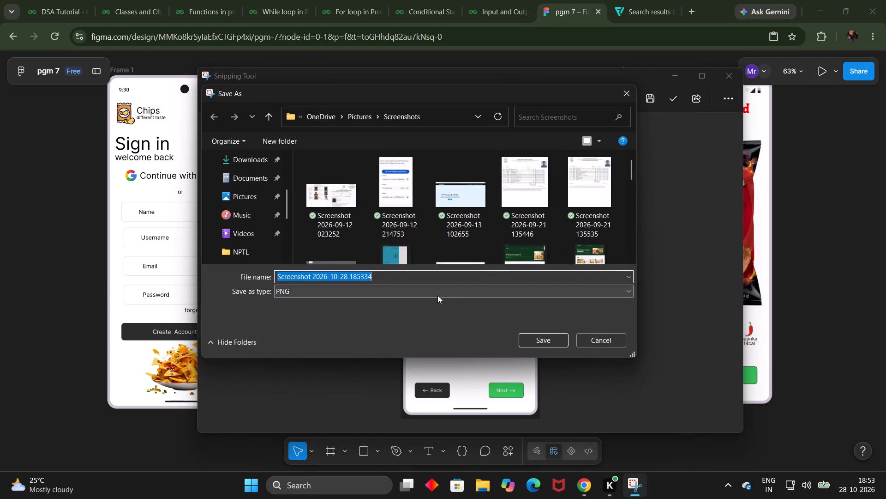
pyautogui.click(437, 292)
pyautogui.click(424, 313)
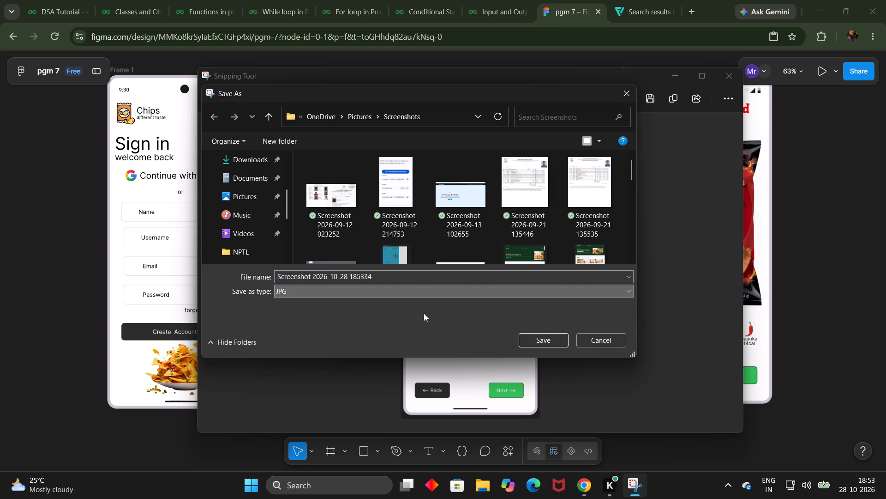
pyautogui.click(411, 280)
pyautogui.press('BackSpace')
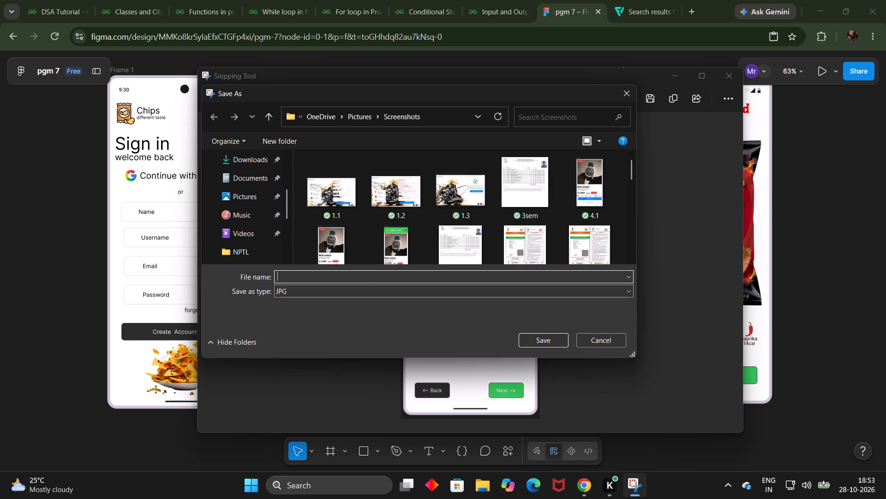
pyautogui.write('7.2')
pyautogui.click(278, 276)
pyautogui.write('exp')
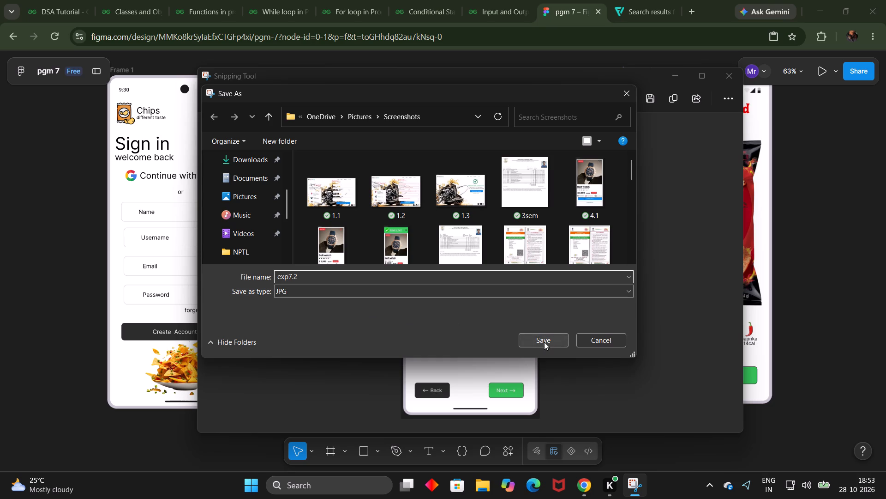
pyautogui.click(544, 342)
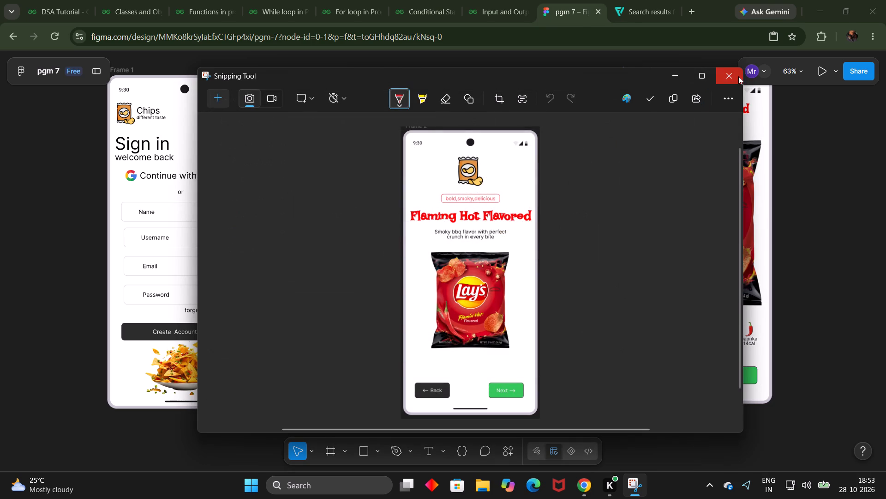
pyautogui.click(738, 76)
# Capture a region screenshot of the whole Frame 3 screen, from its frame label down past the Add to cart button.
pyautogui.hscroll(-2, 769, 153)
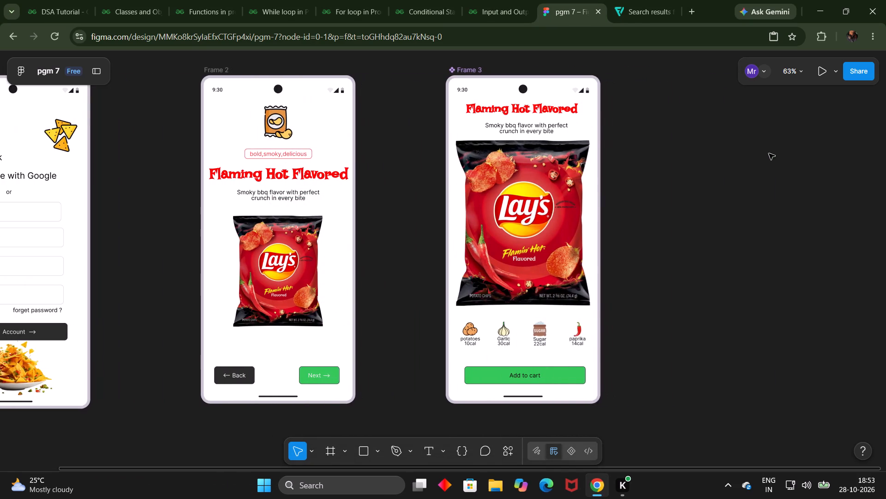
pyautogui.hscroll(-2, 769, 153)
pyautogui.press('Print')
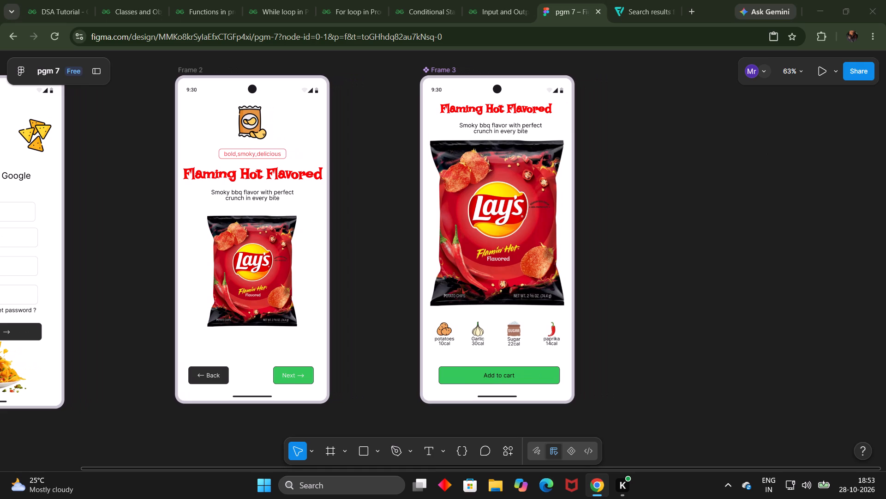
pyautogui.moveTo(418, 68); pyautogui.dragTo(547, 335)
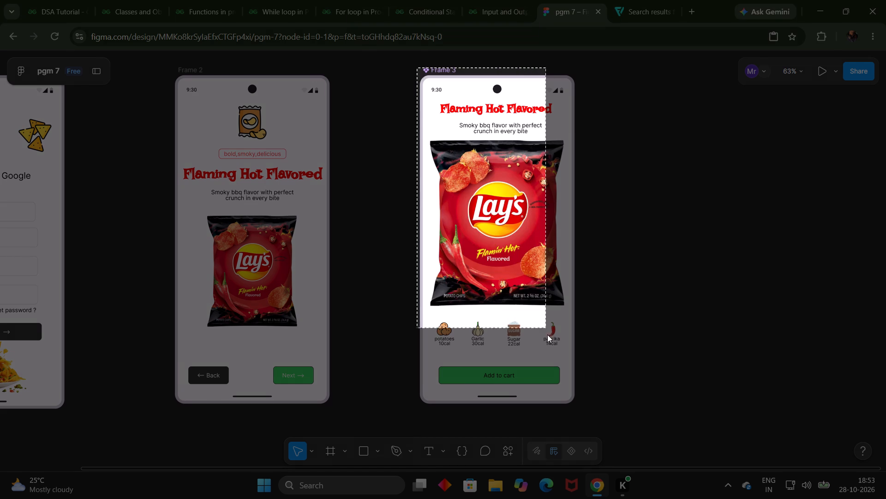
pyautogui.moveTo(547, 335); pyautogui.dragTo(579, 405)
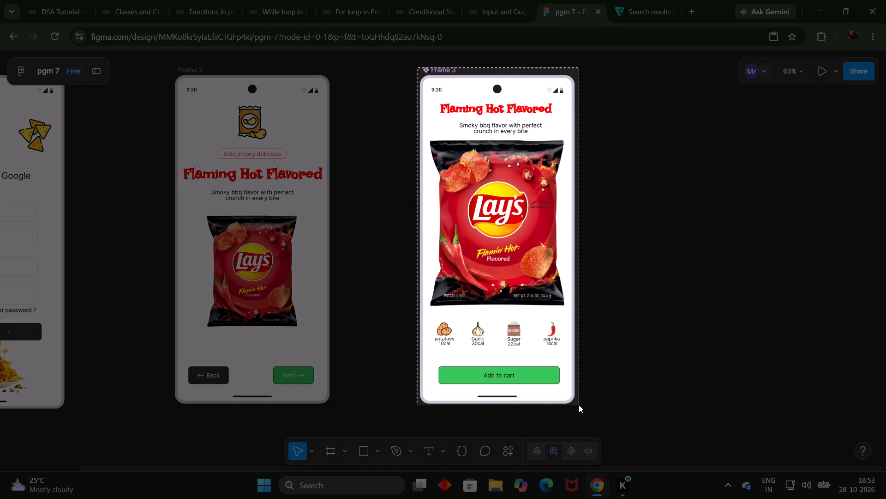
pyautogui.moveTo(579, 405); pyautogui.dragTo(578, 408)
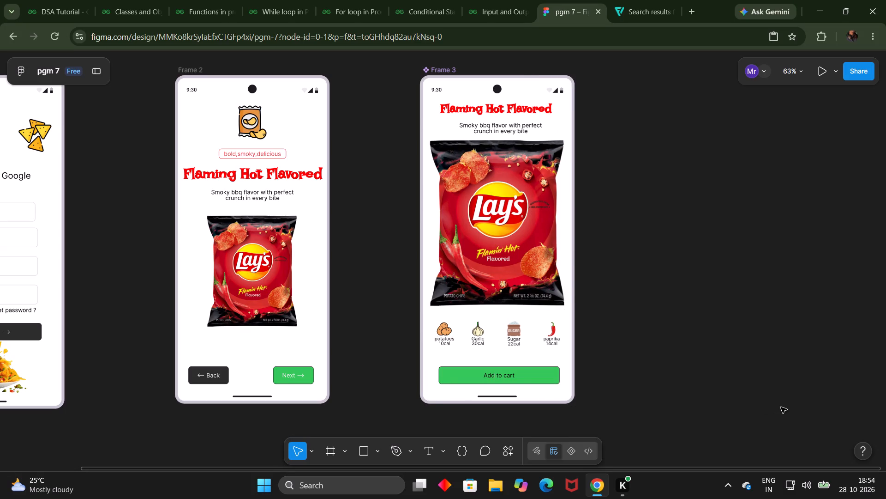
# Save the Frame 3 screenshot as a JPG named exp7.3 in the Screenshots folder and close Snipping Tool.
pyautogui.click(764, 401)
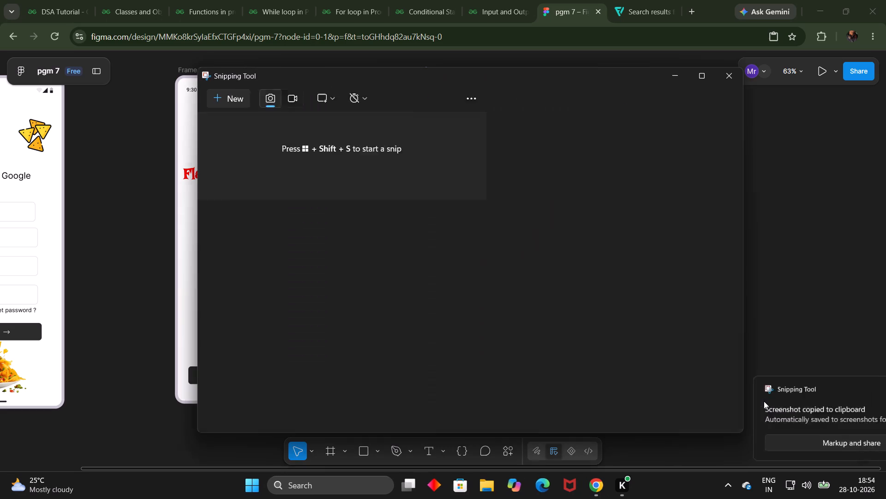
pyautogui.click(646, 100)
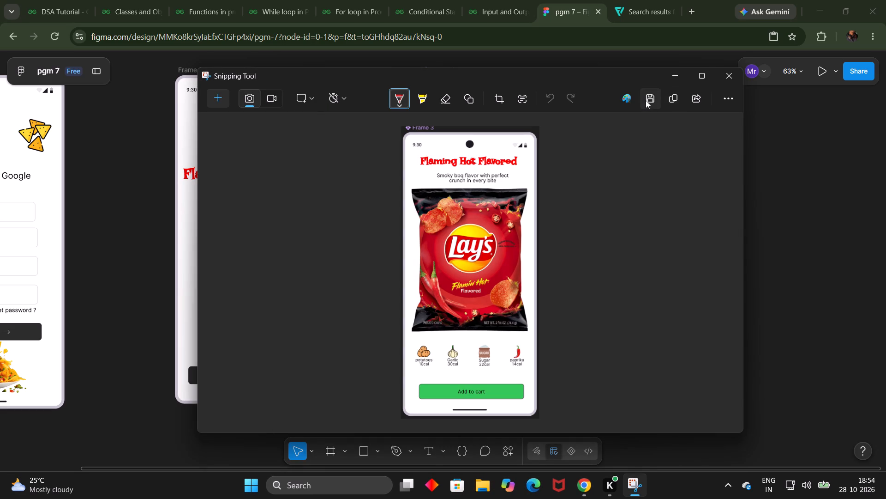
pyautogui.click(401, 292)
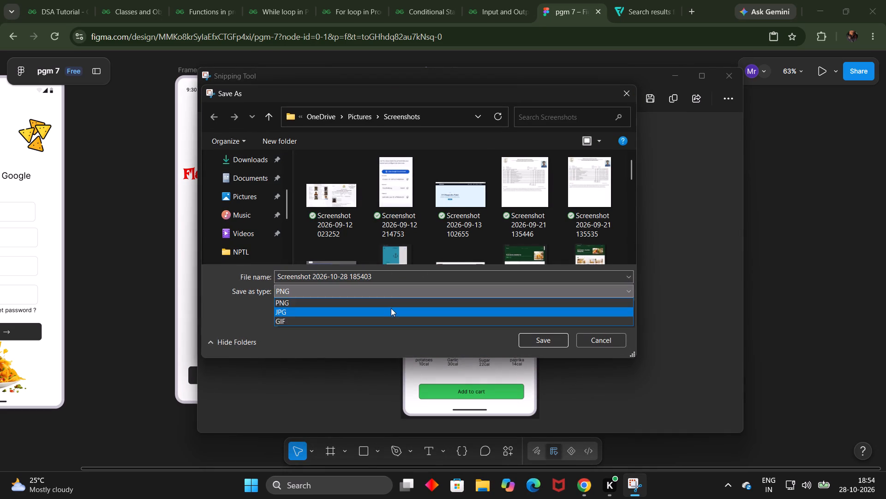
pyautogui.click(390, 309)
pyautogui.click(396, 277)
pyautogui.press('BackSpace')
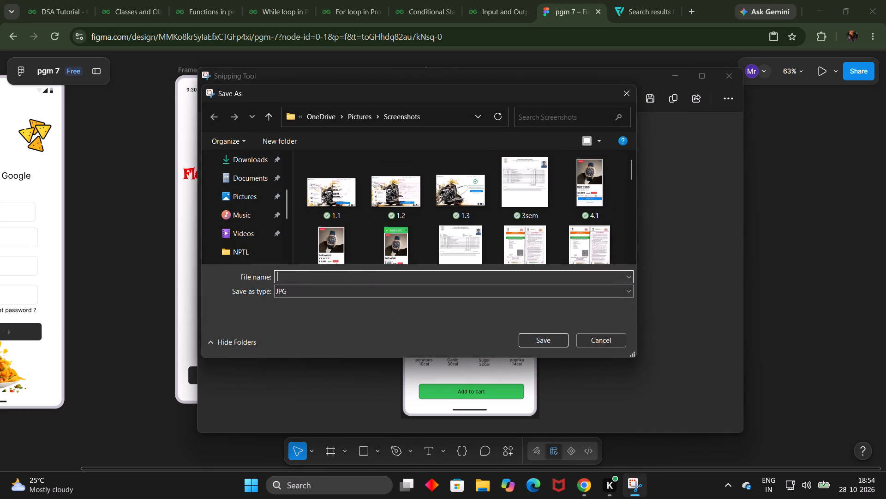
pyautogui.write('exp')
pyautogui.press('7')
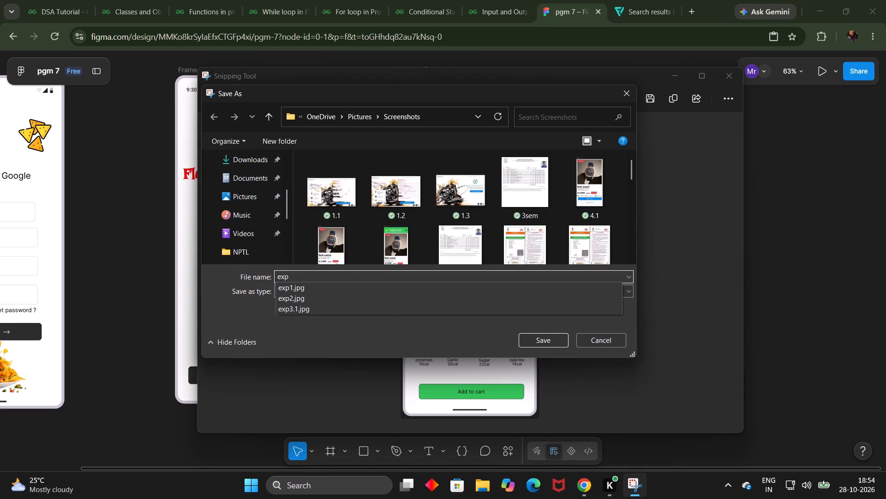
pyautogui.write('.3')
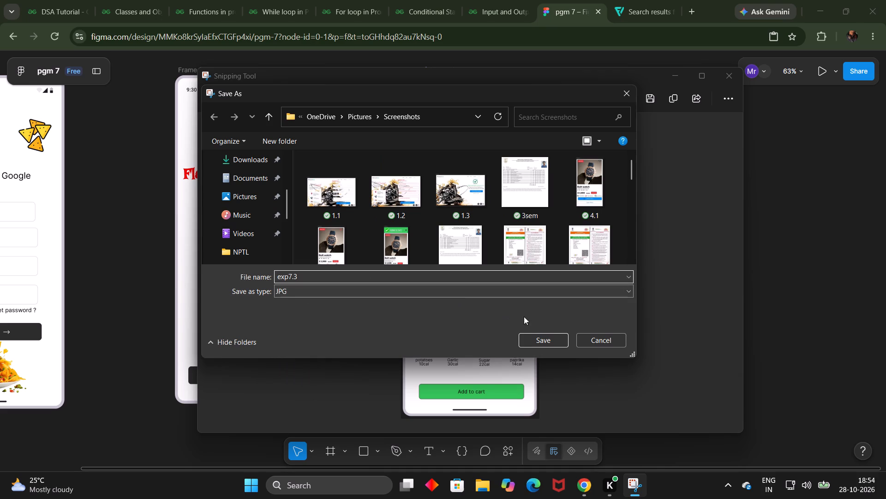
pyautogui.click(543, 340)
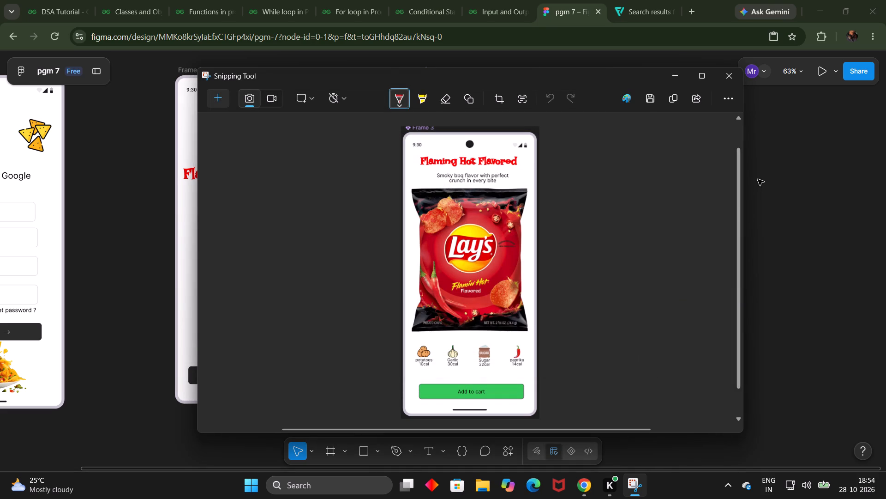
pyautogui.click(725, 81)
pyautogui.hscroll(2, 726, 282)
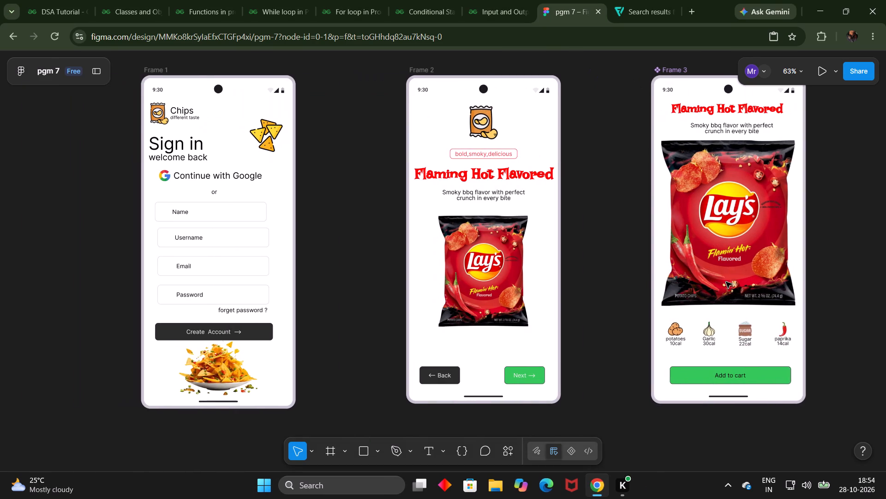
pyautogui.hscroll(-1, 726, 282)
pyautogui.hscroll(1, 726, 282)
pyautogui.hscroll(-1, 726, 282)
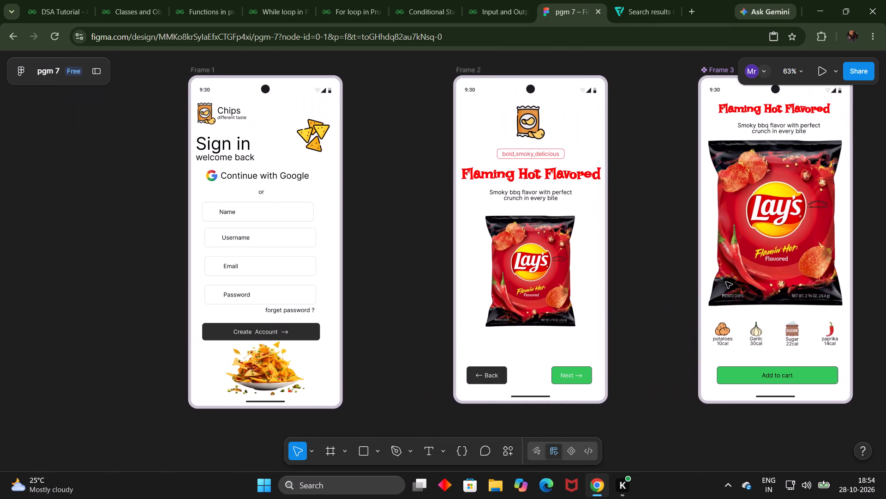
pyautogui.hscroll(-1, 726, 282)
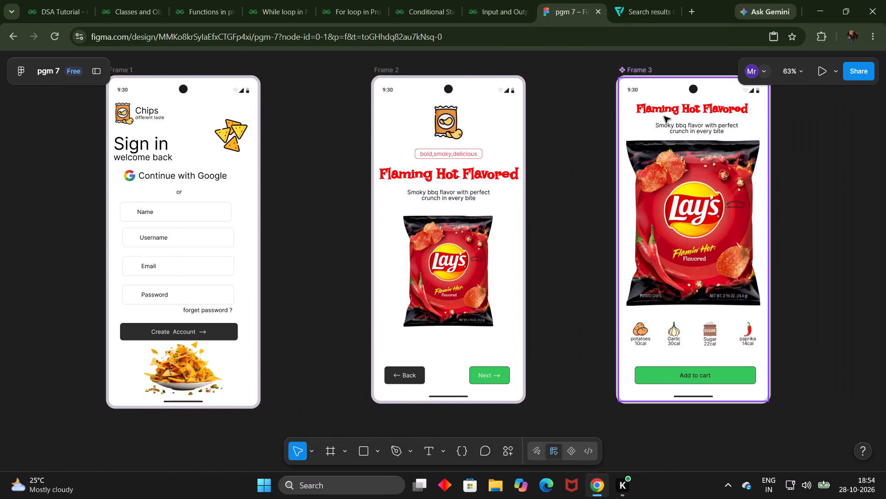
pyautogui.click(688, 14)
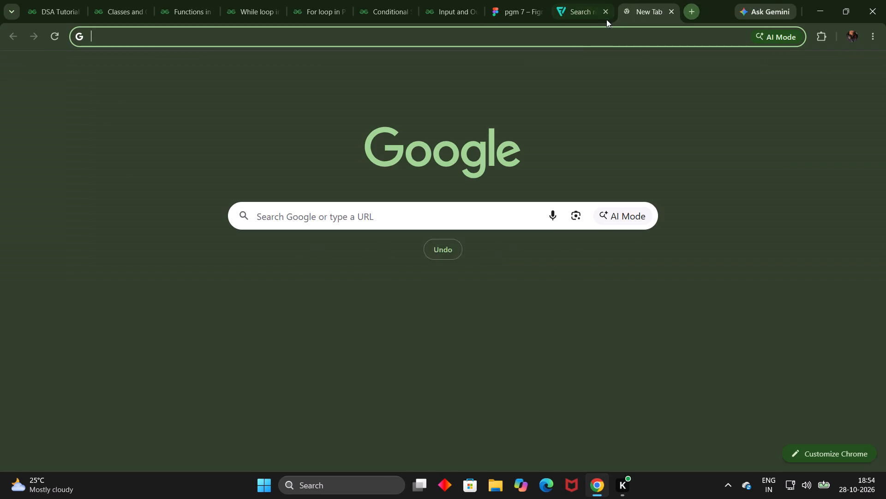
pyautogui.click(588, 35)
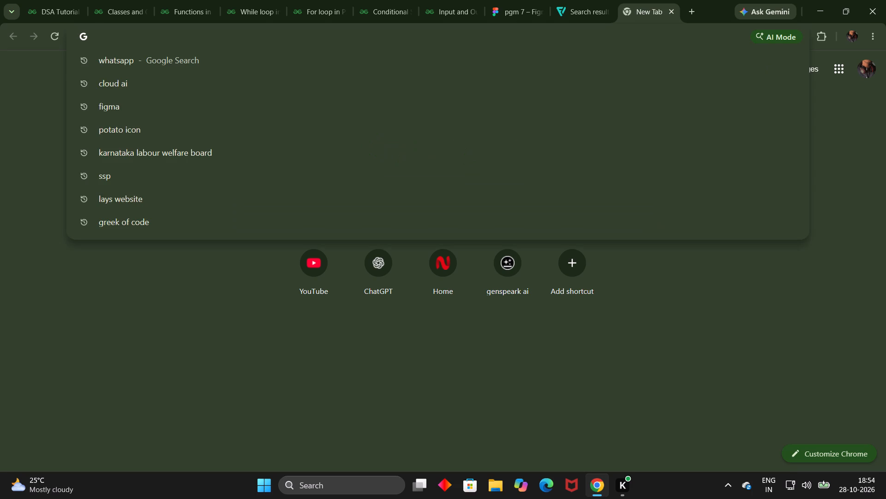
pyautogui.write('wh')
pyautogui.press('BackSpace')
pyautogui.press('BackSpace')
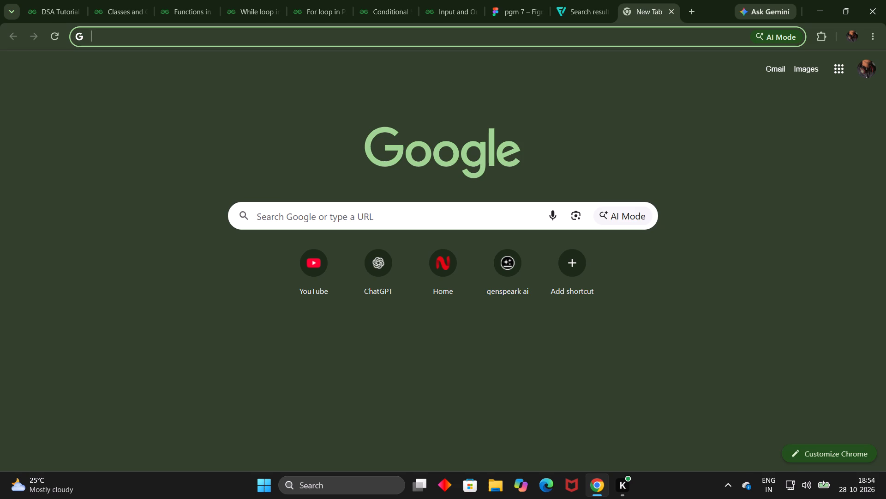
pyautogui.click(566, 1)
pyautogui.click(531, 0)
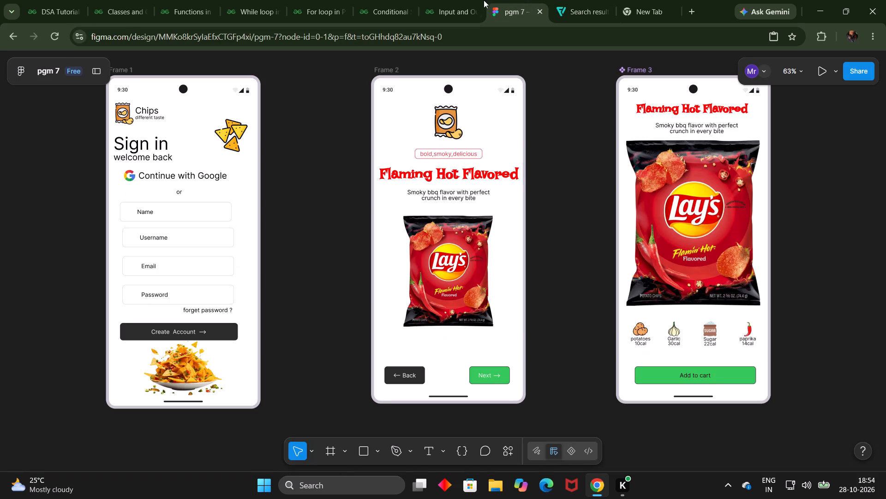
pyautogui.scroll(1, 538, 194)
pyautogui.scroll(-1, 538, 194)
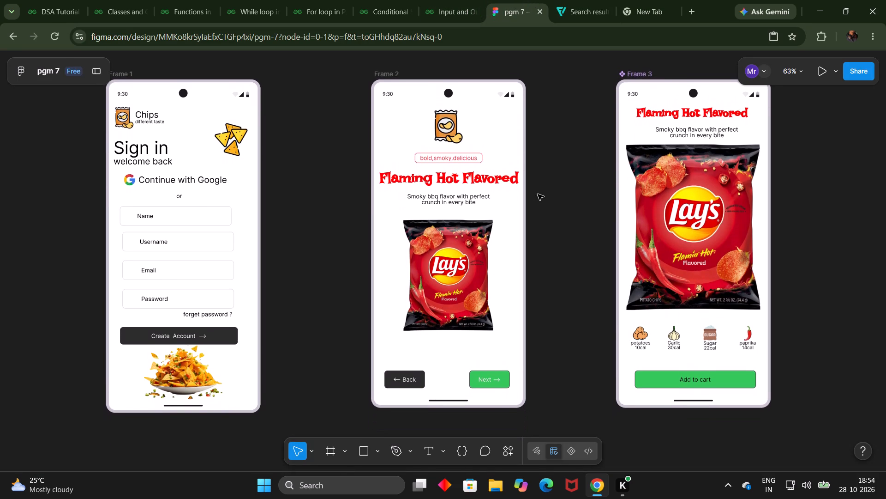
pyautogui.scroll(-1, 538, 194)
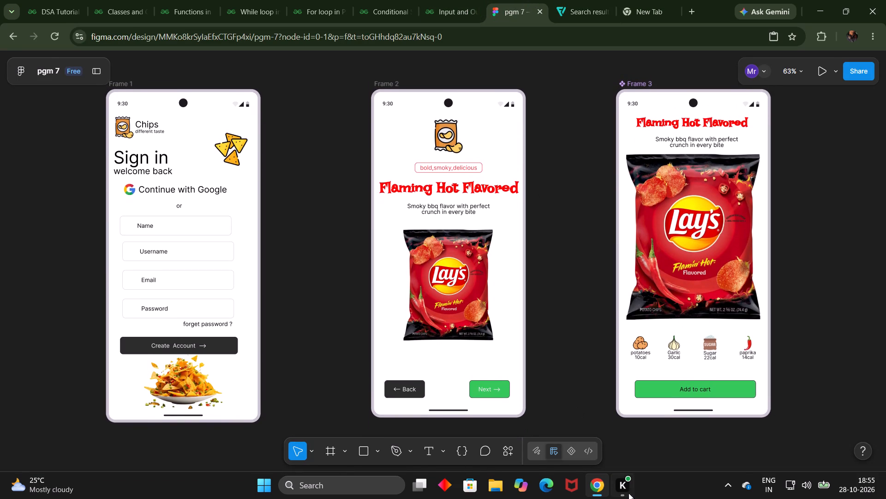